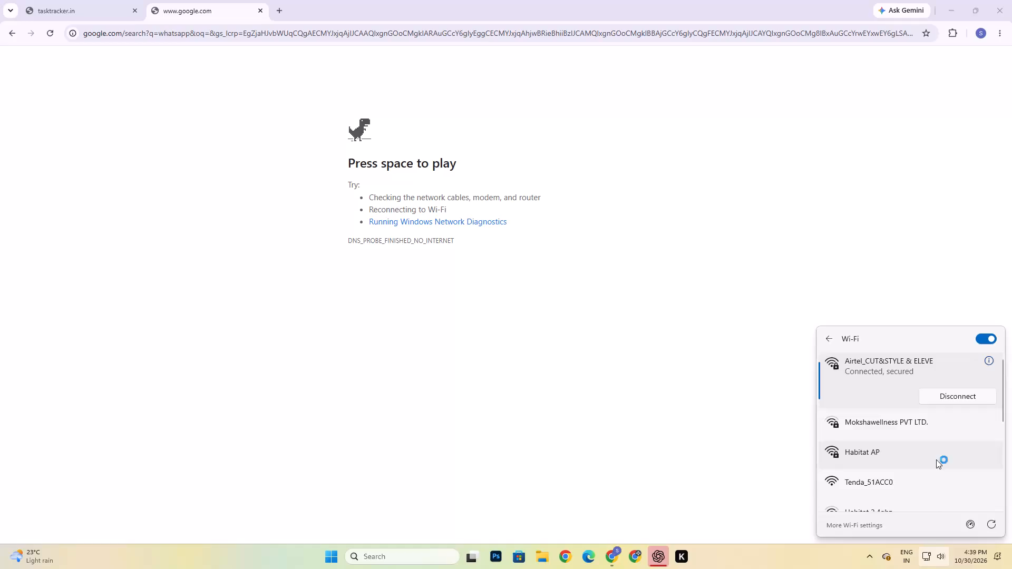
# Dismiss the Wi-Fi network list and reload the failed Google search page for "whatsapp".
pyautogui.click(617, 382)
pyautogui.click(52, 34)
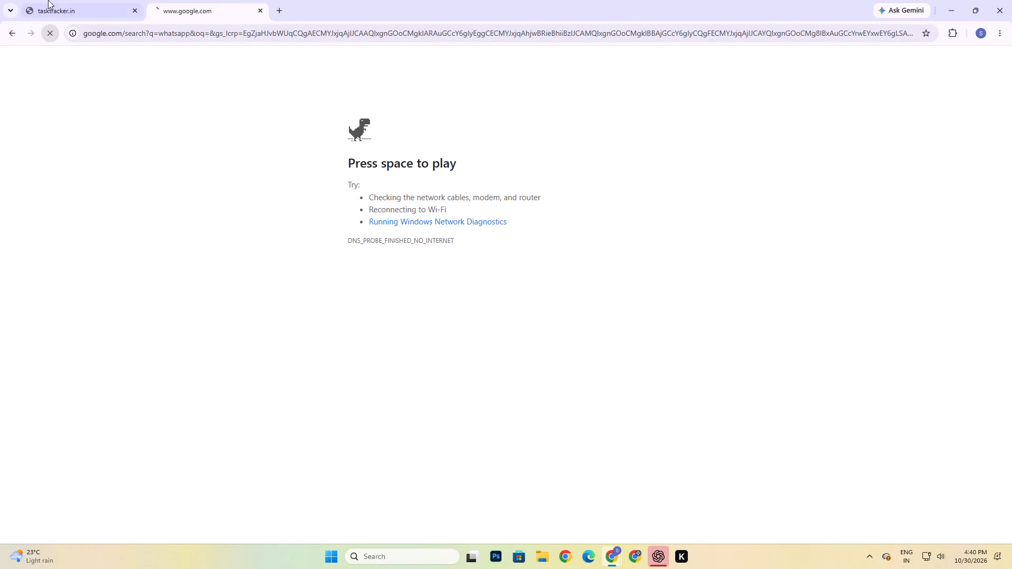
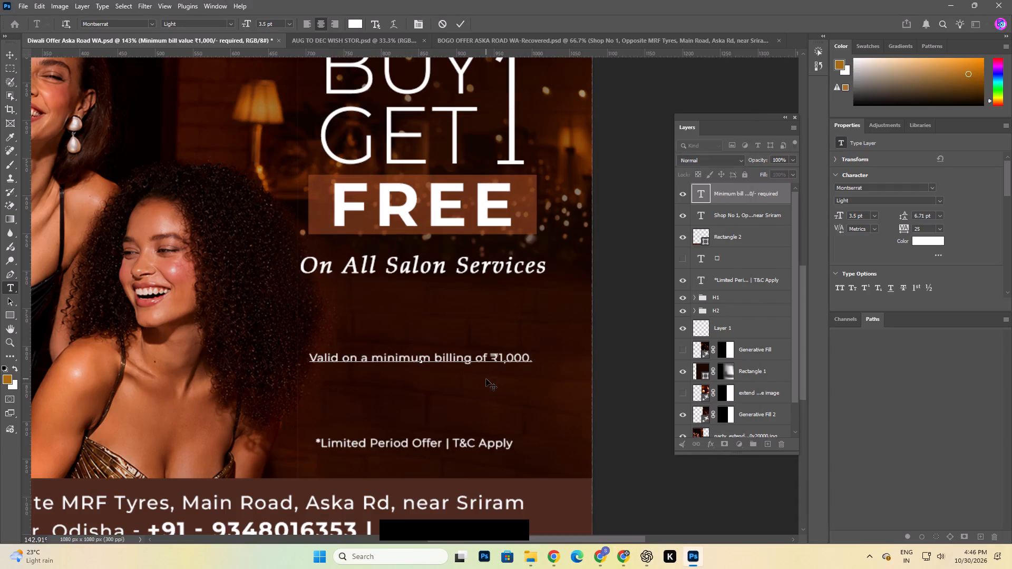
pyautogui.moveTo(484, 376); pyautogui.dragTo(489, 382)
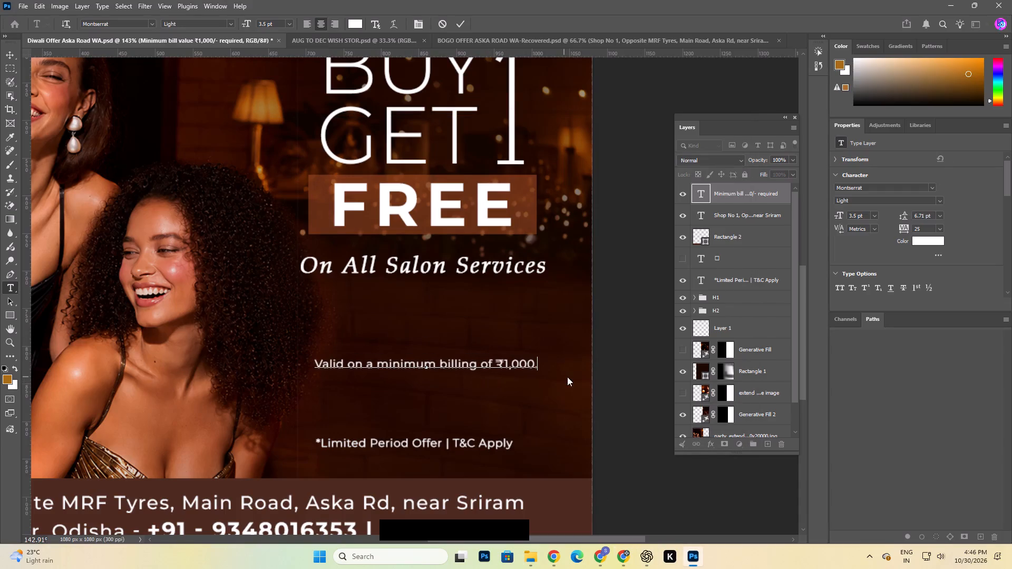
pyautogui.press('BackSpace')
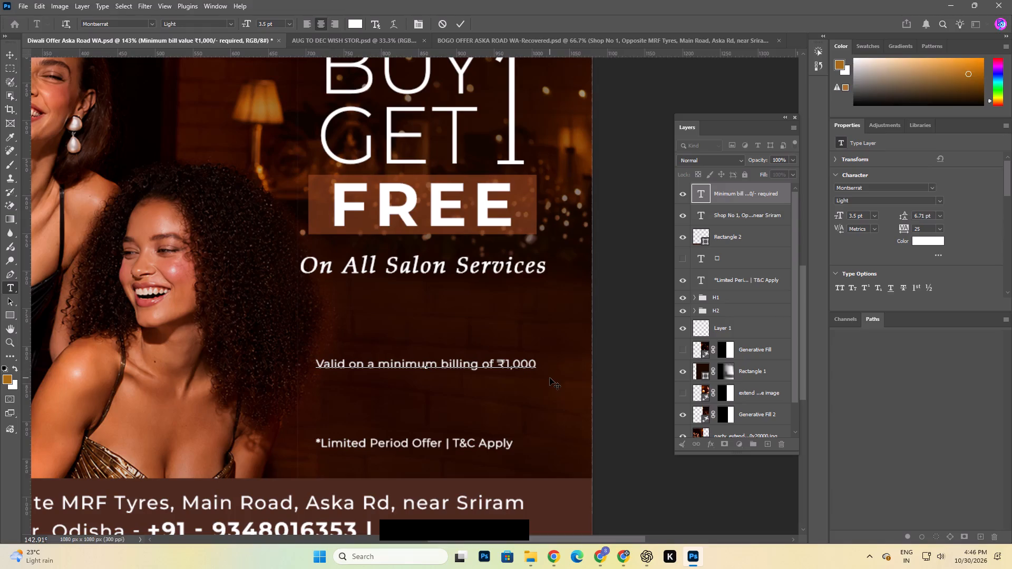
pyautogui.write('/-')
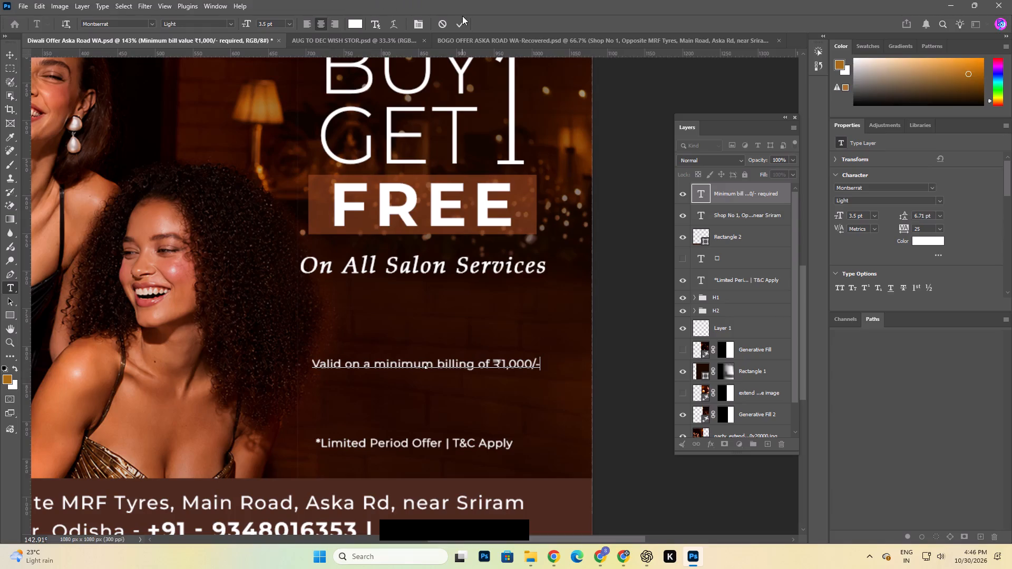
pyautogui.click(462, 21)
# Move the "Valid on a minimum billing of ₹1,000/-" line slightly up and to the right with the Move tool.
pyautogui.keyDown('alt'); pyautogui.scroll(-6, 366, 386); pyautogui.keyUp('alt')
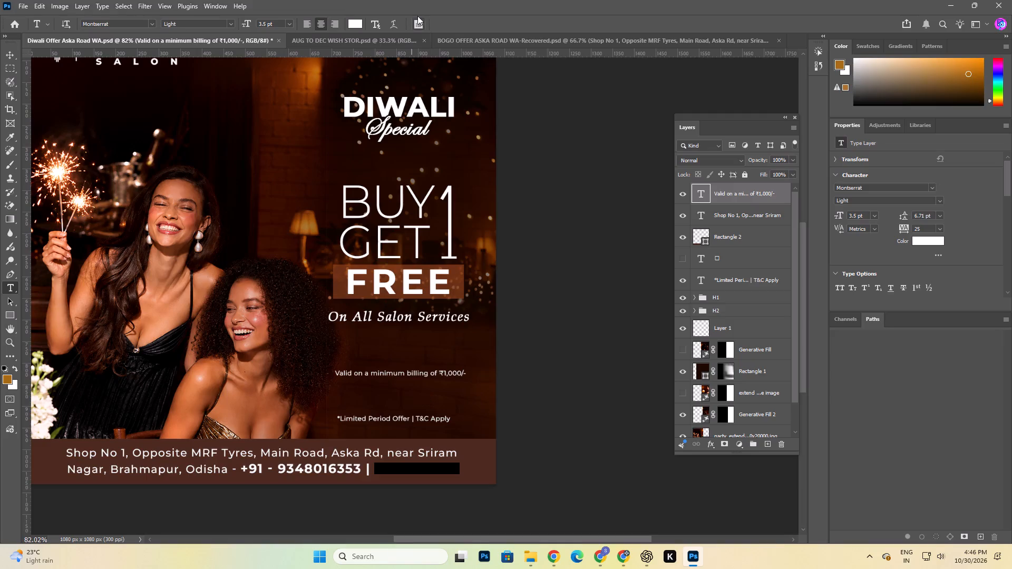
pyautogui.click(8, 58)
pyautogui.click(574, 453)
pyautogui.keyDown('alt'); pyautogui.scroll(4, 359, 371); pyautogui.keyUp('alt')
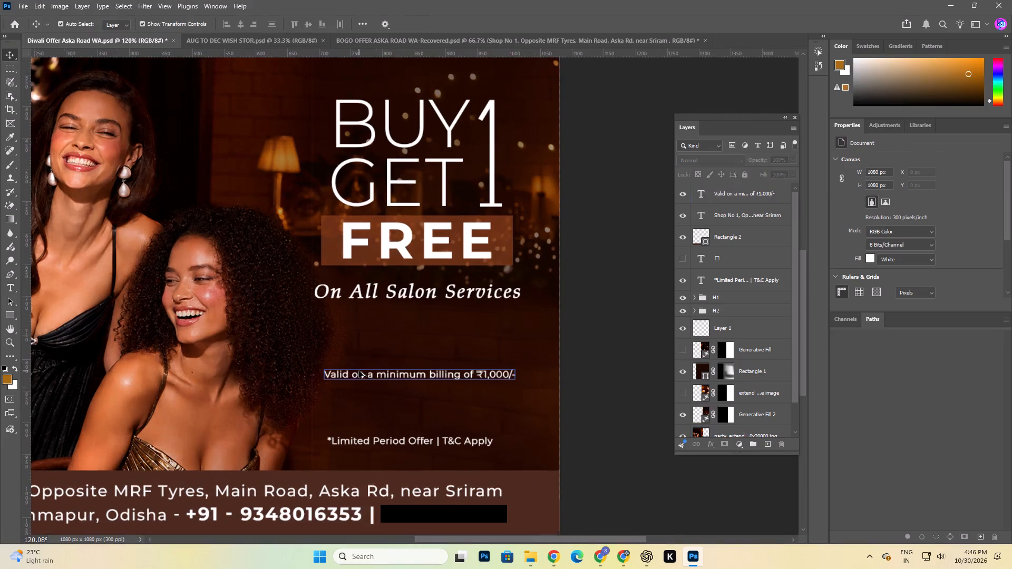
pyautogui.moveTo(416, 375); pyautogui.dragTo(422, 366)
# Enlarge the "Valid on a minimum billing of ₹1,000/-" text, trying 5 pt and settling on 4 pt.
pyautogui.doubleClick(422, 366)
pyautogui.click(433, 367)
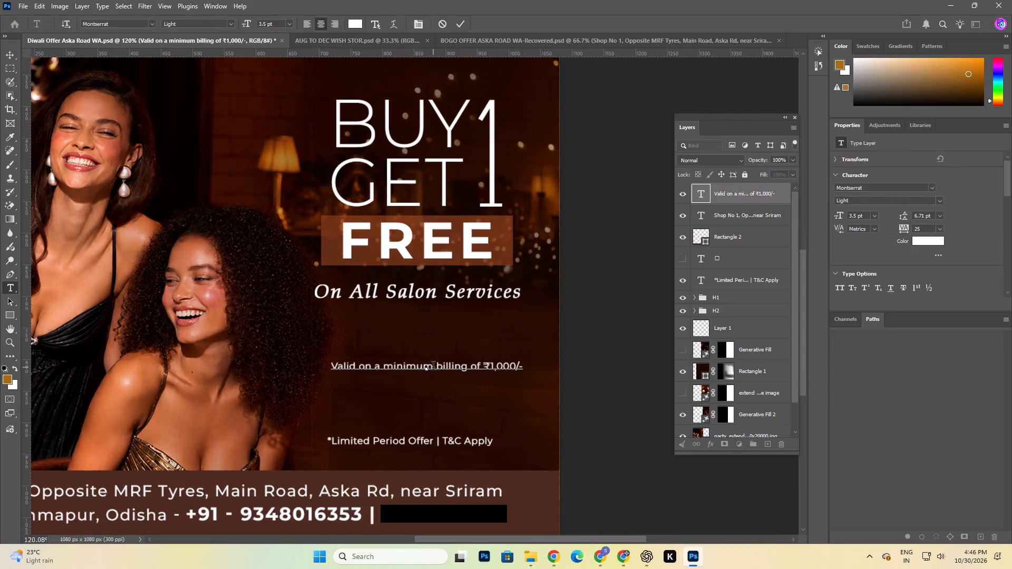
pyautogui.hotkey('ctrl', 'a')
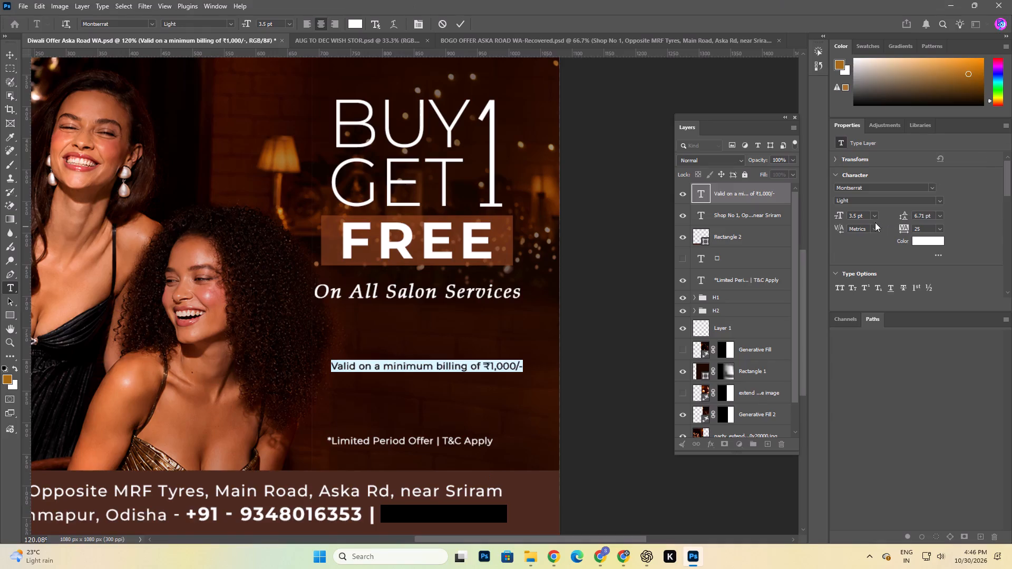
pyautogui.click(875, 215)
pyautogui.click(848, 217)
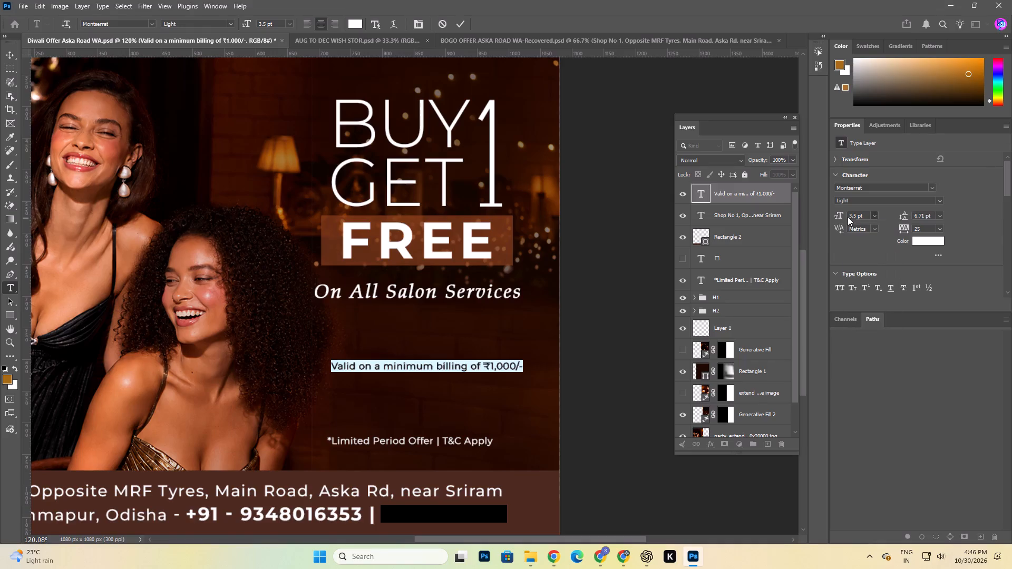
pyautogui.doubleClick(850, 212)
pyautogui.doubleClick(852, 215)
pyautogui.press('5')
pyautogui.press('Return')
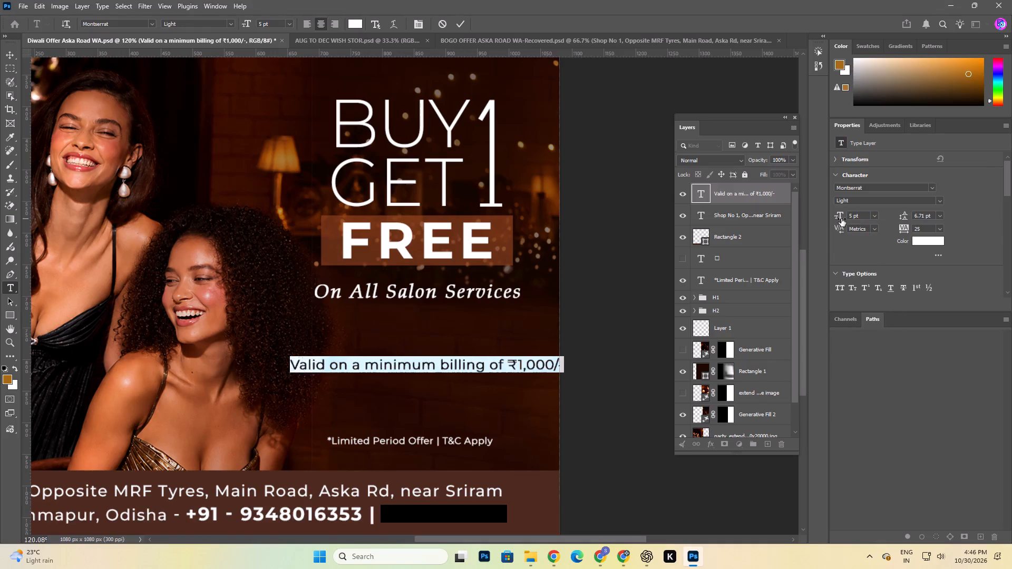
pyautogui.click(850, 218)
pyautogui.press('4')
pyautogui.press('Return')
# Move the minimum billing line down to just above the "*Limited Period Offer | T&C Apply" line and commit the text.
pyautogui.click(421, 376)
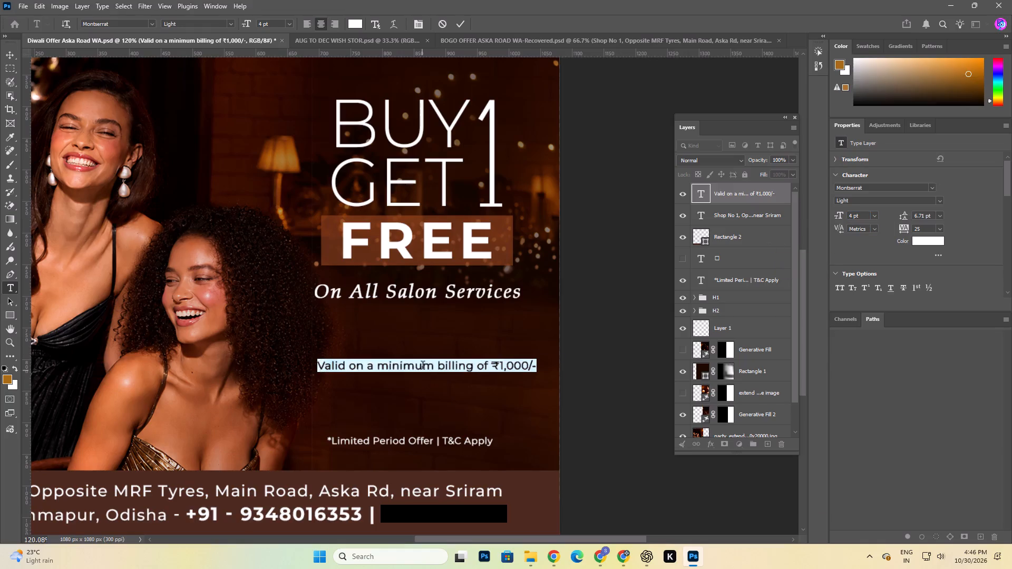
pyautogui.click(423, 367)
pyautogui.moveTo(435, 382); pyautogui.dragTo(434, 391)
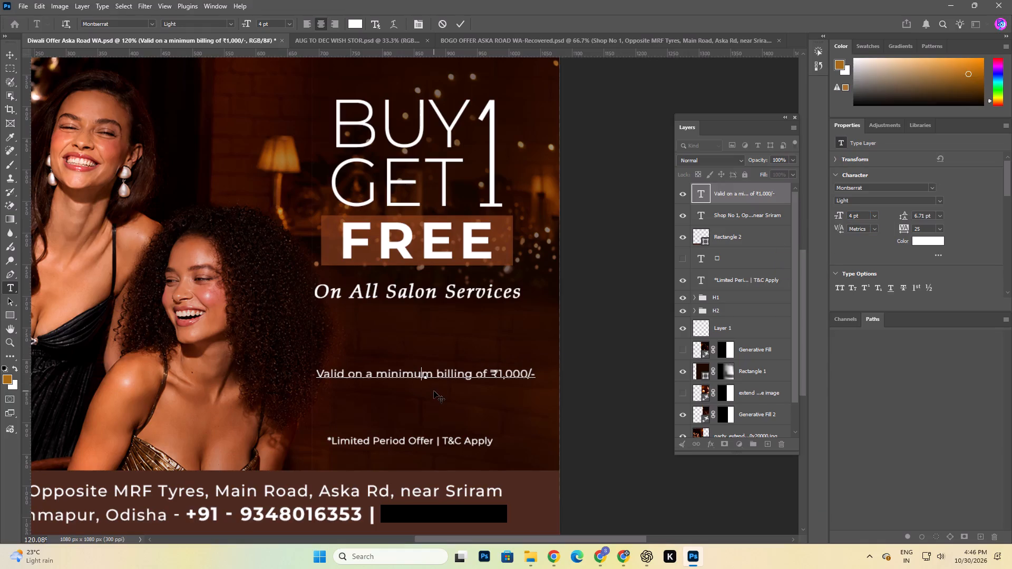
pyautogui.moveTo(434, 391); pyautogui.dragTo(432, 391)
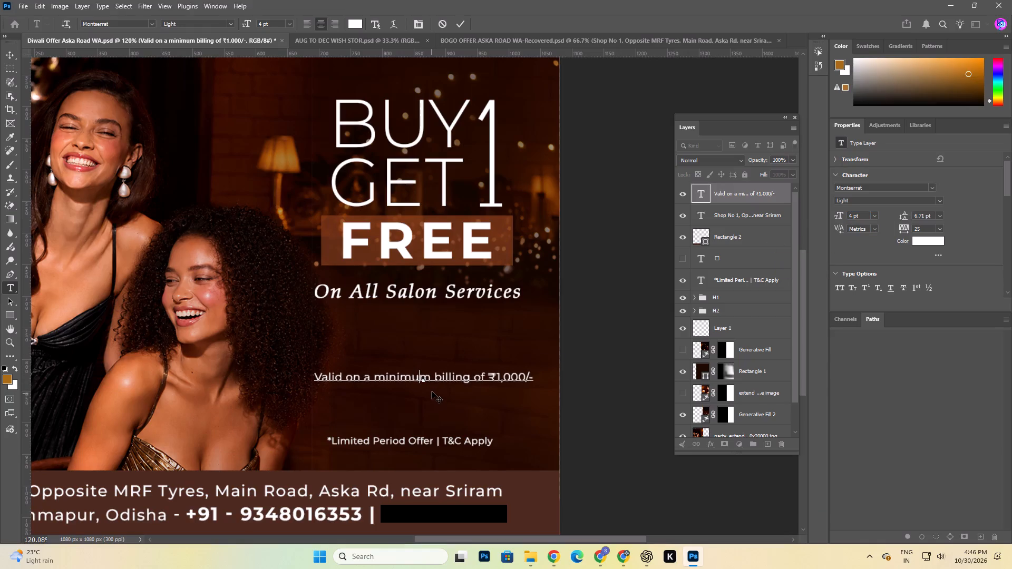
pyautogui.moveTo(432, 391); pyautogui.dragTo(425, 420)
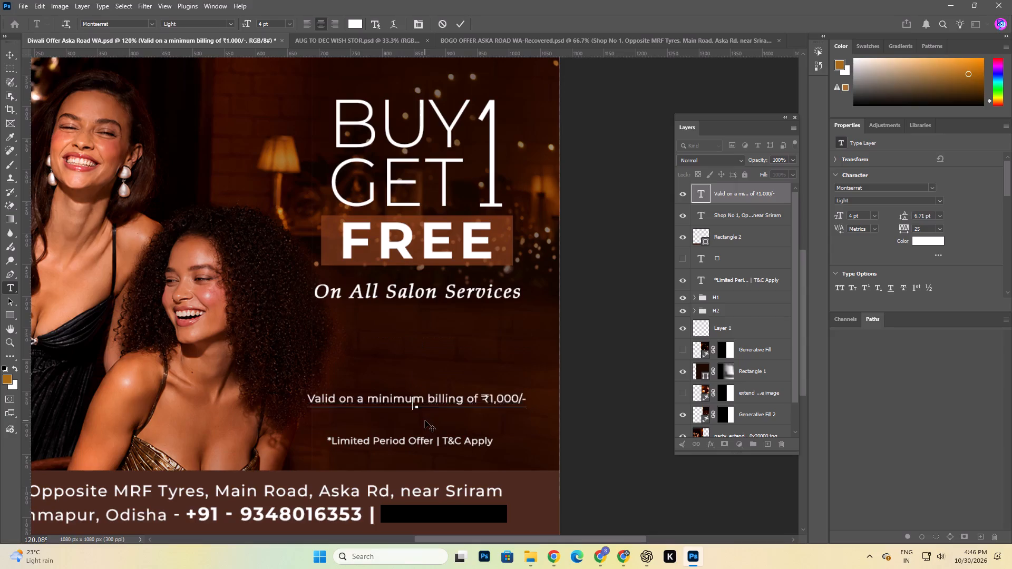
pyautogui.moveTo(425, 420); pyautogui.dragTo(423, 427)
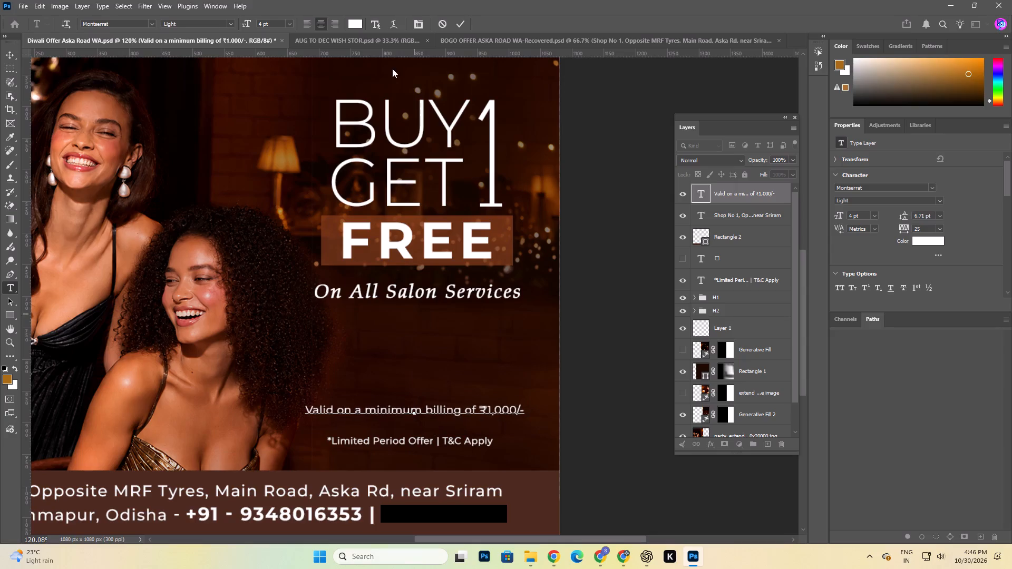
pyautogui.click(463, 22)
# Scale the H1 and H2 headline groups up together by about 5% and apply the transform.
pyautogui.click(3, 50)
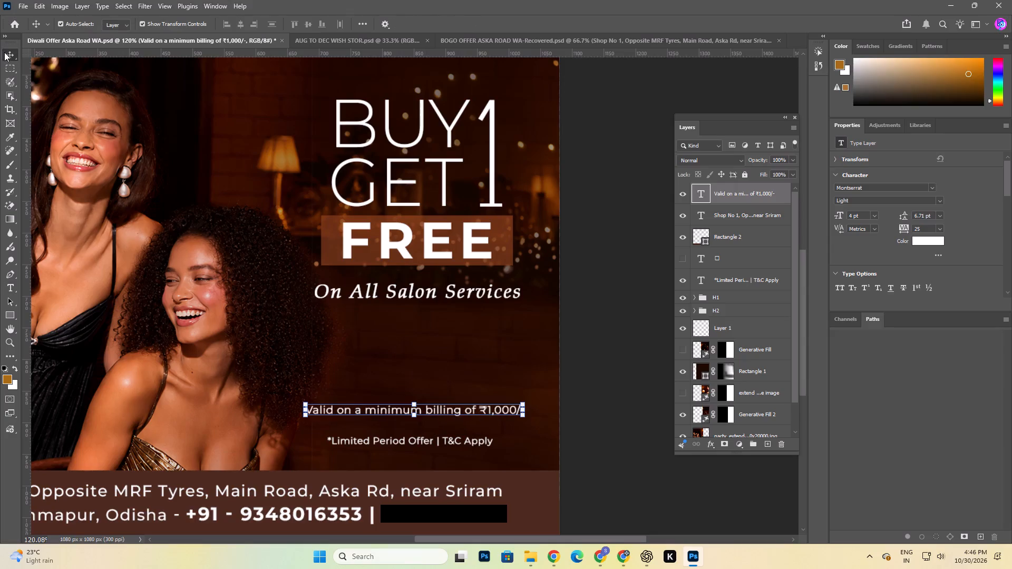
pyautogui.click(4, 52)
pyautogui.keyDown('alt'); pyautogui.scroll(-6, 407, 316); pyautogui.keyUp('alt')
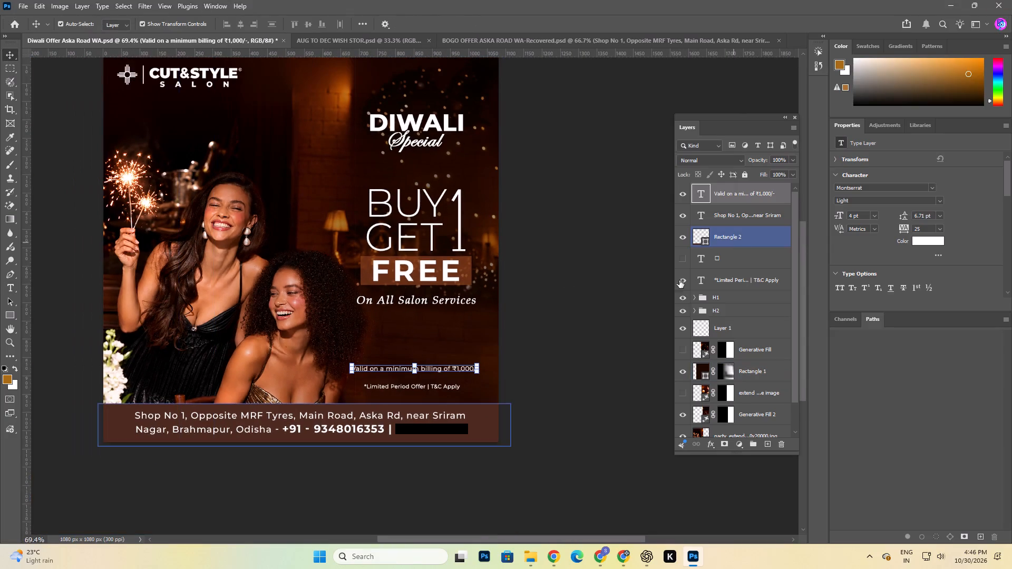
pyautogui.click(741, 298)
pyautogui.keyDown('ctrl'); pyautogui.click(735, 310); pyautogui.keyUp('ctrl')
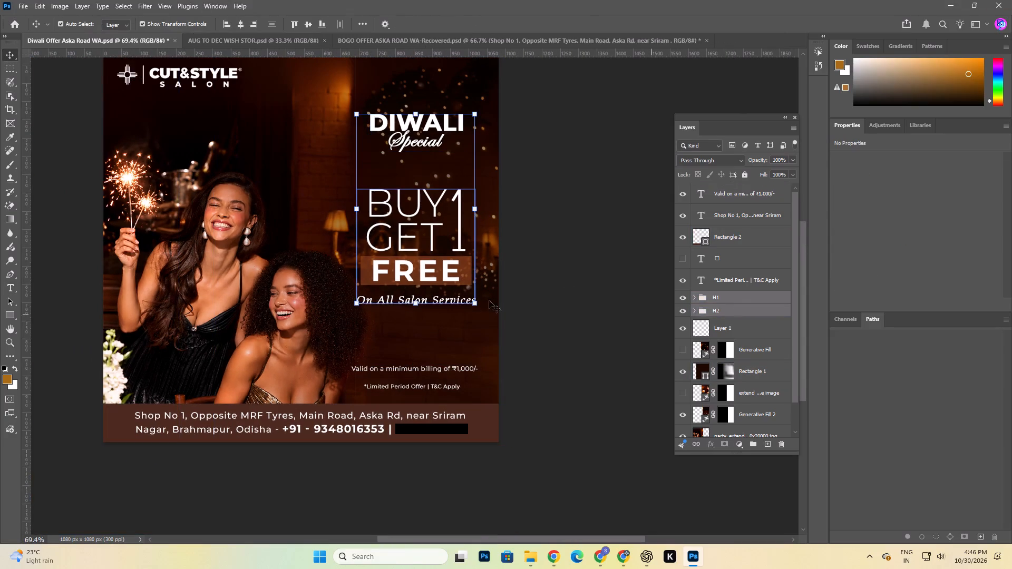
pyautogui.keyDown('alt'); pyautogui.moveTo(473, 303); pyautogui.dragTo(477, 307); pyautogui.keyUp('alt')
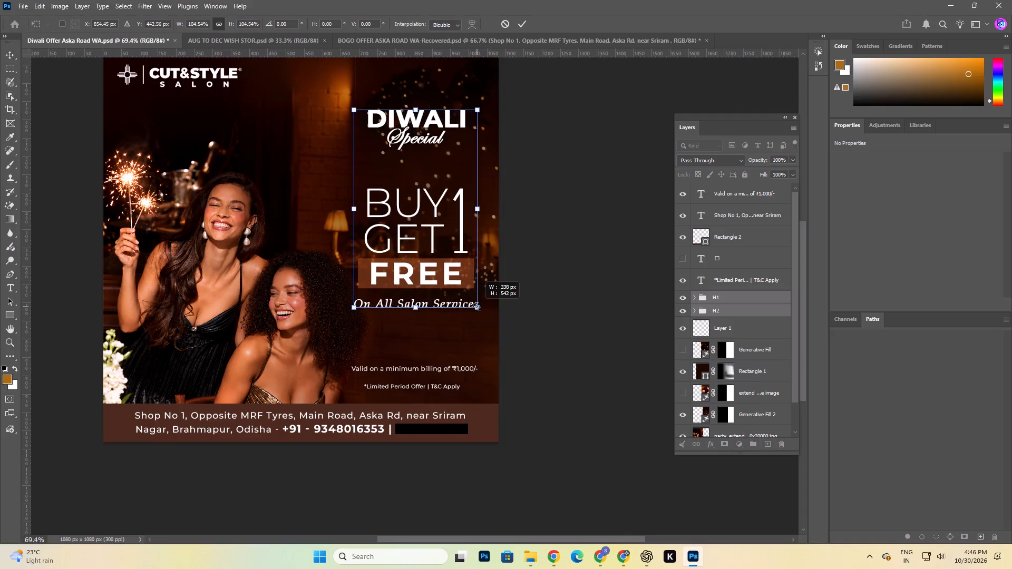
pyautogui.keyDown('alt'); pyautogui.moveTo(477, 307); pyautogui.dragTo(480, 307); pyautogui.keyUp('alt')
pyautogui.press('Return')
# Nudge the H1 and H2 groups about 30 px down, keeping their horizontal position.
pyautogui.hotkey('shift', 'Left')
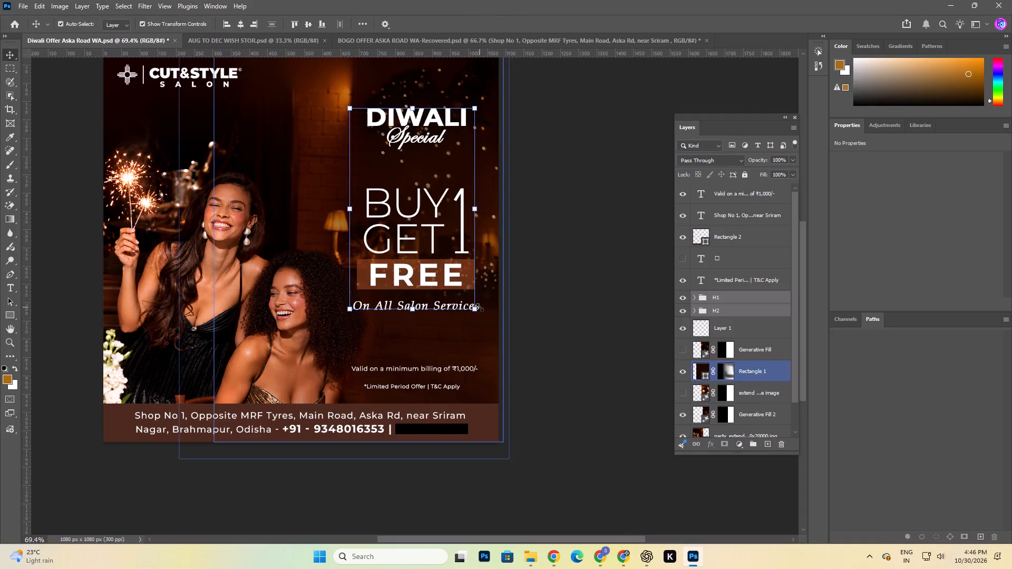
pyautogui.hotkey('shift', 'Left')
pyautogui.hotkey('shift', 'Down')
pyautogui.hotkey('shift', 'Right')
pyautogui.hotkey('shift', 'Right')
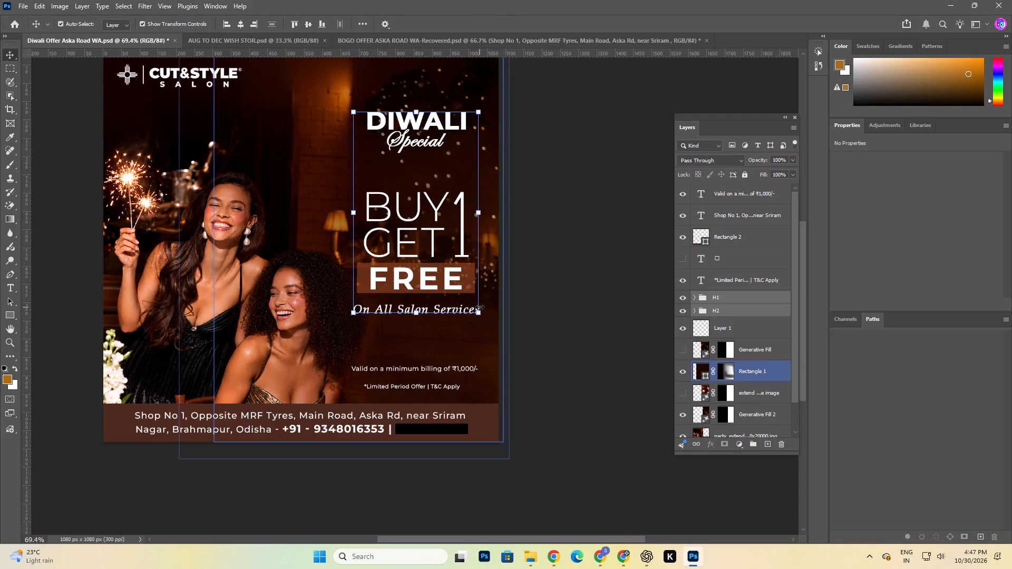
pyautogui.hotkey('shift', 'Down')
pyautogui.hotkey('shift', 'Up')
pyautogui.hotkey('shift', 'Down')
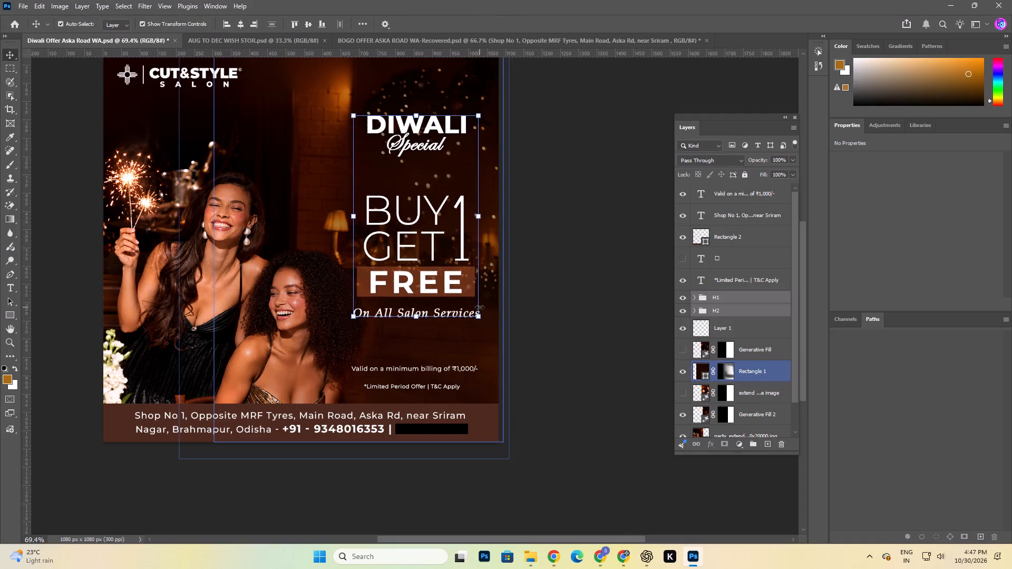
pyautogui.hotkey('shift', 'Down')
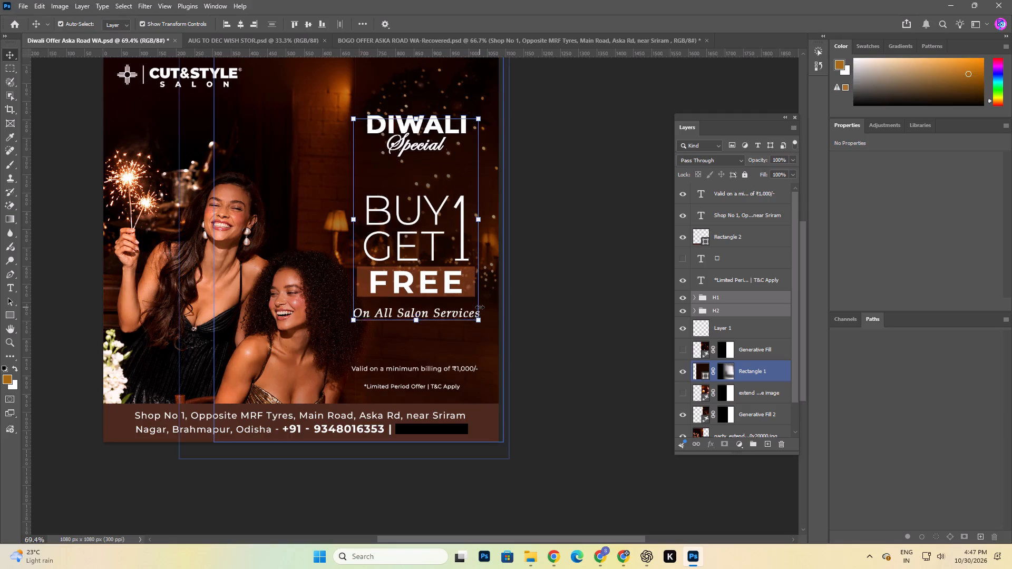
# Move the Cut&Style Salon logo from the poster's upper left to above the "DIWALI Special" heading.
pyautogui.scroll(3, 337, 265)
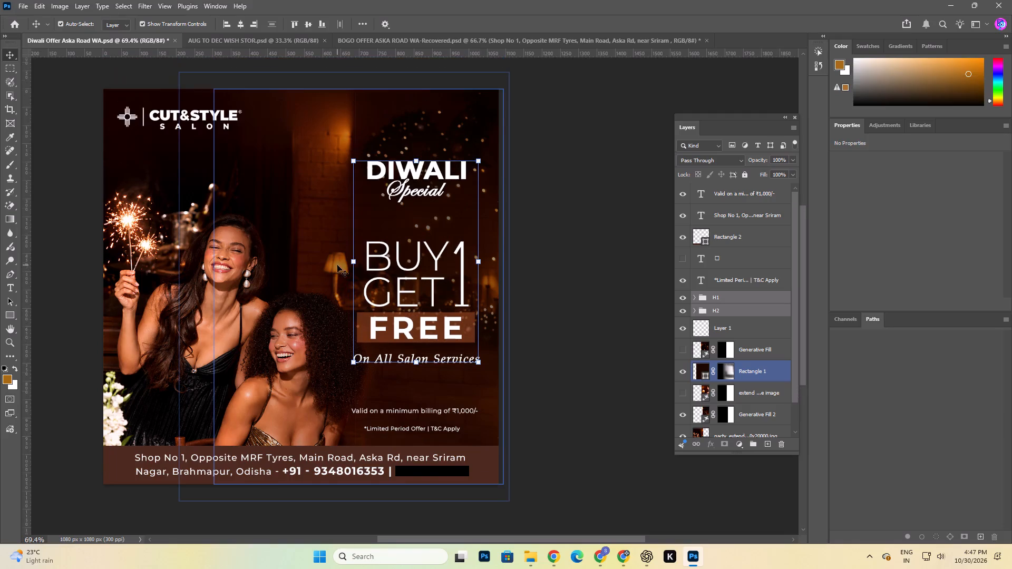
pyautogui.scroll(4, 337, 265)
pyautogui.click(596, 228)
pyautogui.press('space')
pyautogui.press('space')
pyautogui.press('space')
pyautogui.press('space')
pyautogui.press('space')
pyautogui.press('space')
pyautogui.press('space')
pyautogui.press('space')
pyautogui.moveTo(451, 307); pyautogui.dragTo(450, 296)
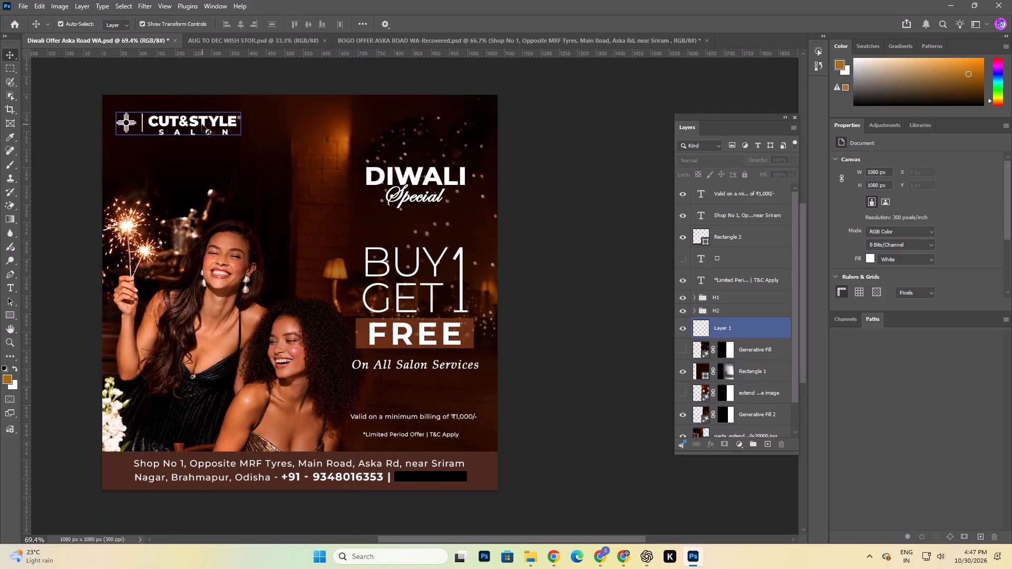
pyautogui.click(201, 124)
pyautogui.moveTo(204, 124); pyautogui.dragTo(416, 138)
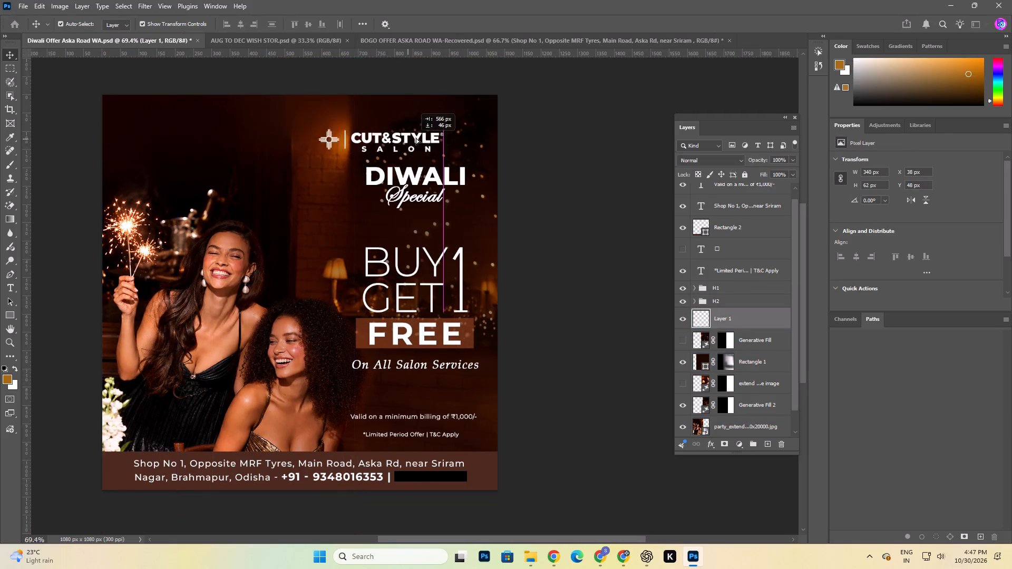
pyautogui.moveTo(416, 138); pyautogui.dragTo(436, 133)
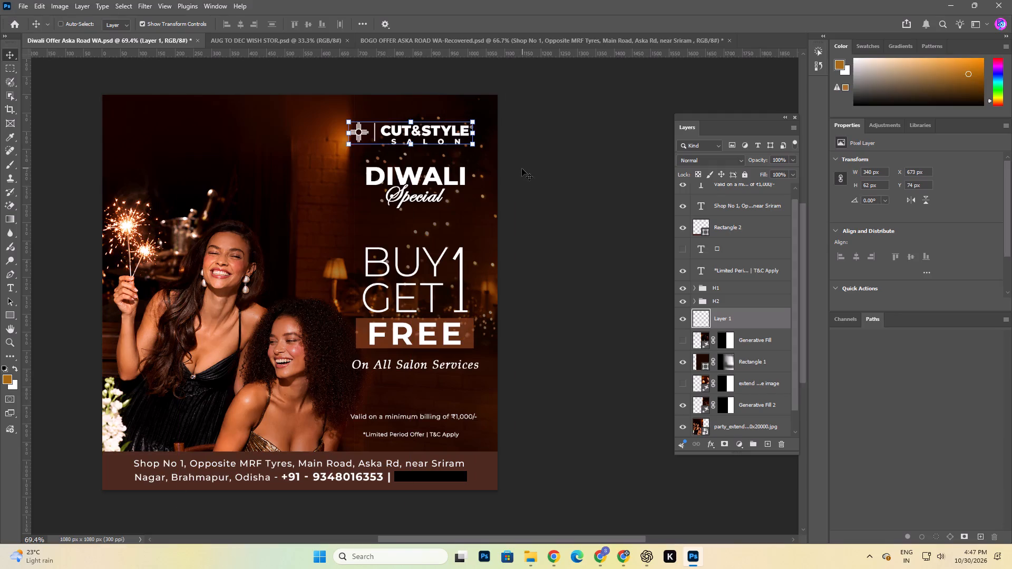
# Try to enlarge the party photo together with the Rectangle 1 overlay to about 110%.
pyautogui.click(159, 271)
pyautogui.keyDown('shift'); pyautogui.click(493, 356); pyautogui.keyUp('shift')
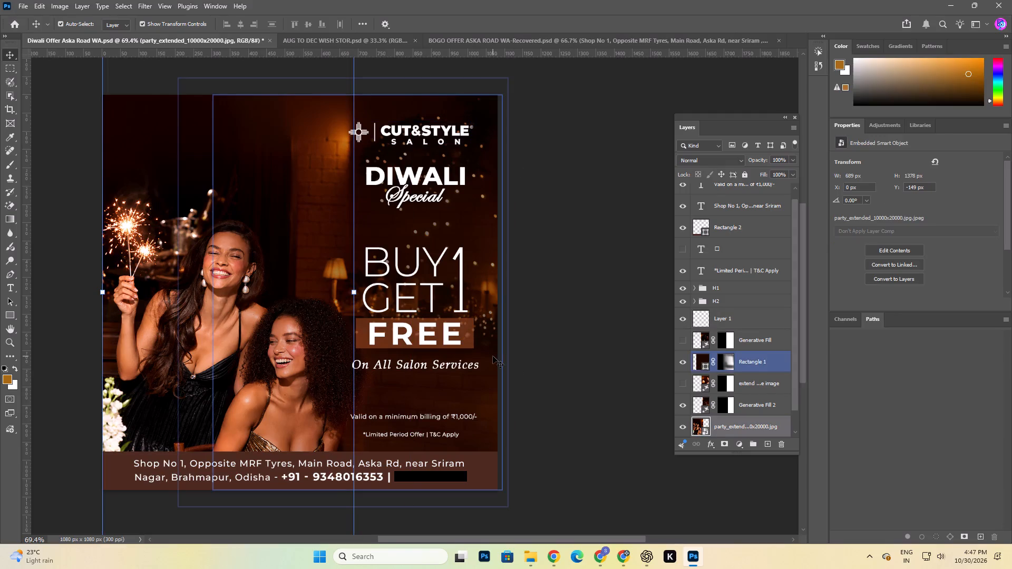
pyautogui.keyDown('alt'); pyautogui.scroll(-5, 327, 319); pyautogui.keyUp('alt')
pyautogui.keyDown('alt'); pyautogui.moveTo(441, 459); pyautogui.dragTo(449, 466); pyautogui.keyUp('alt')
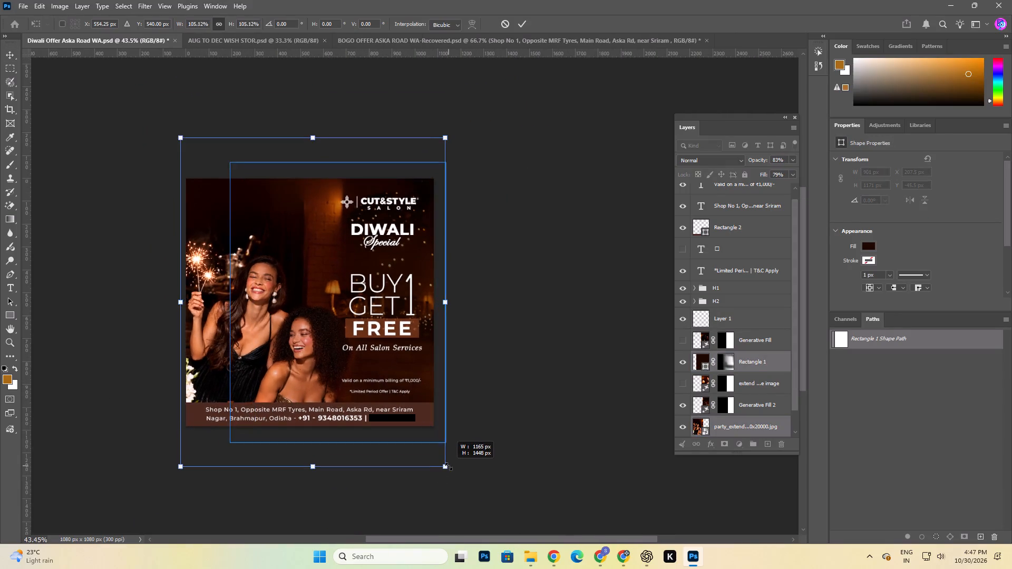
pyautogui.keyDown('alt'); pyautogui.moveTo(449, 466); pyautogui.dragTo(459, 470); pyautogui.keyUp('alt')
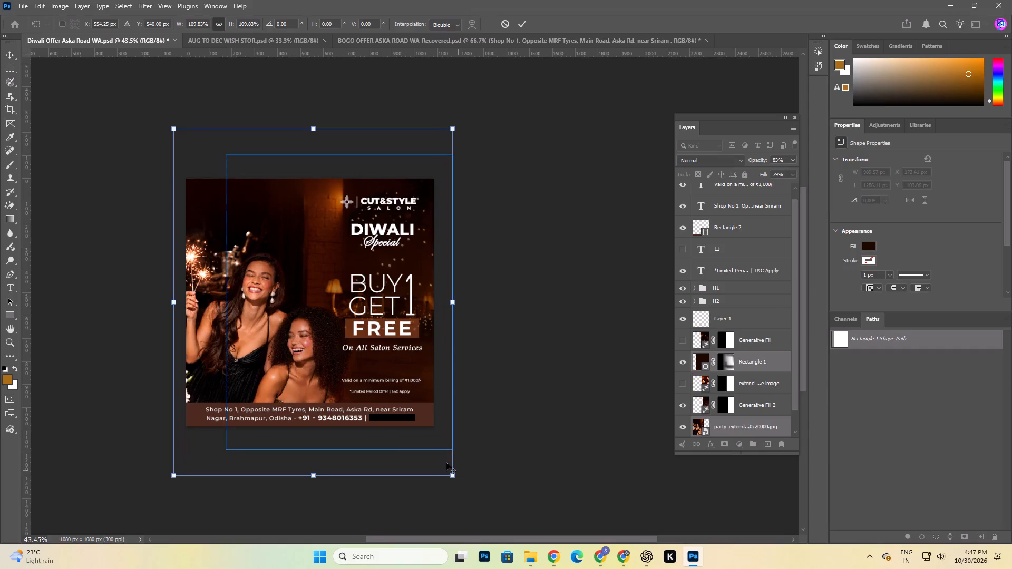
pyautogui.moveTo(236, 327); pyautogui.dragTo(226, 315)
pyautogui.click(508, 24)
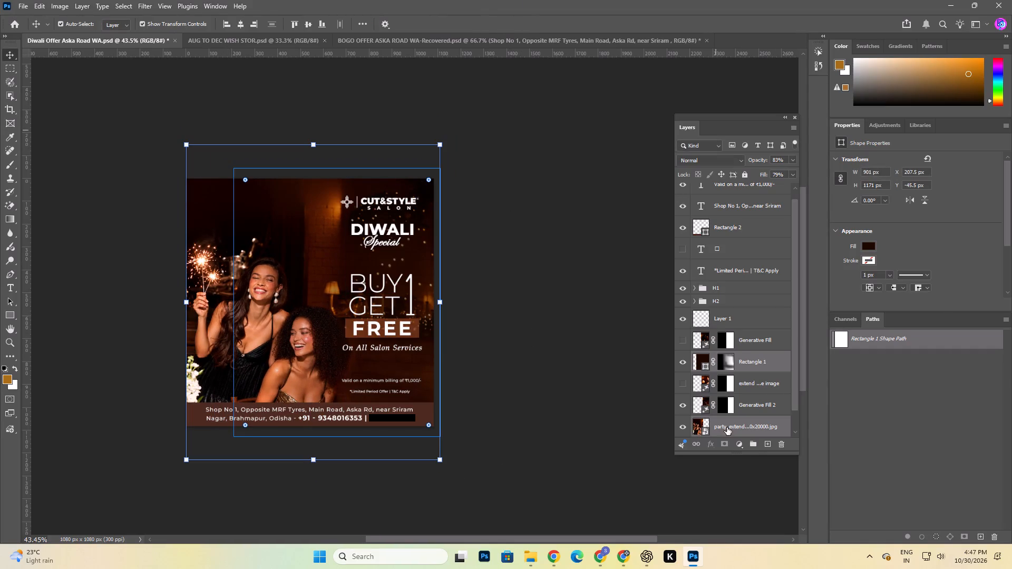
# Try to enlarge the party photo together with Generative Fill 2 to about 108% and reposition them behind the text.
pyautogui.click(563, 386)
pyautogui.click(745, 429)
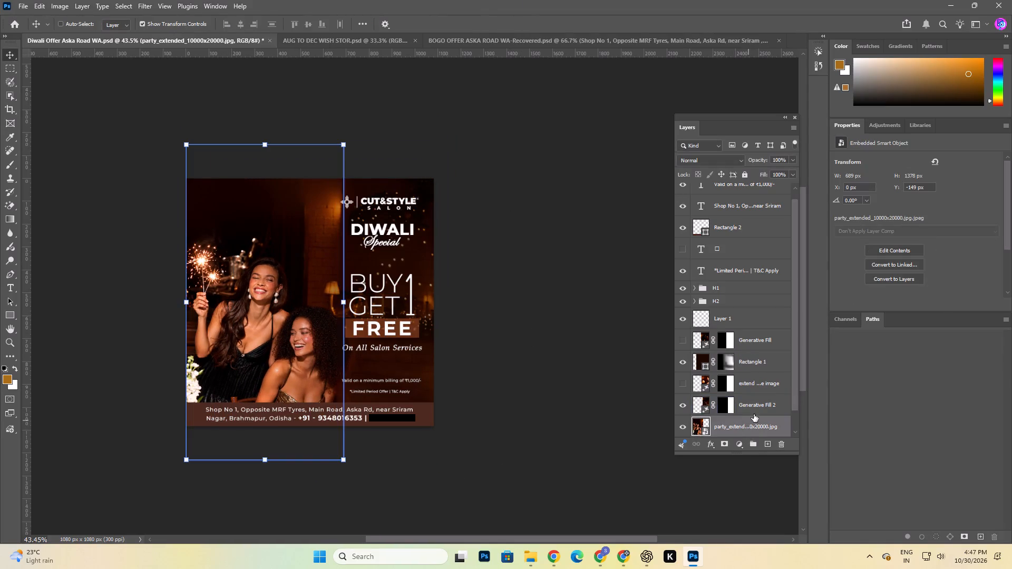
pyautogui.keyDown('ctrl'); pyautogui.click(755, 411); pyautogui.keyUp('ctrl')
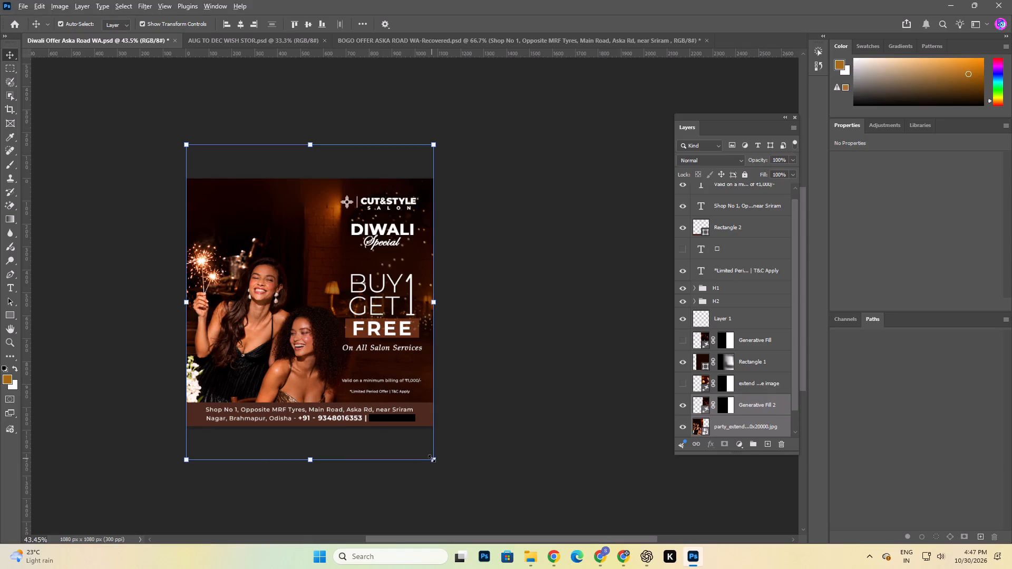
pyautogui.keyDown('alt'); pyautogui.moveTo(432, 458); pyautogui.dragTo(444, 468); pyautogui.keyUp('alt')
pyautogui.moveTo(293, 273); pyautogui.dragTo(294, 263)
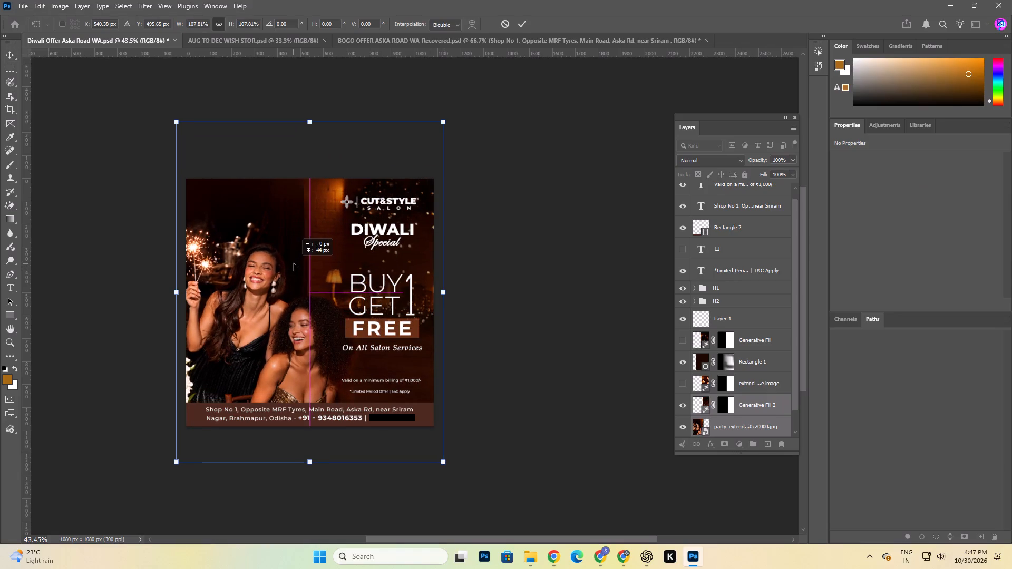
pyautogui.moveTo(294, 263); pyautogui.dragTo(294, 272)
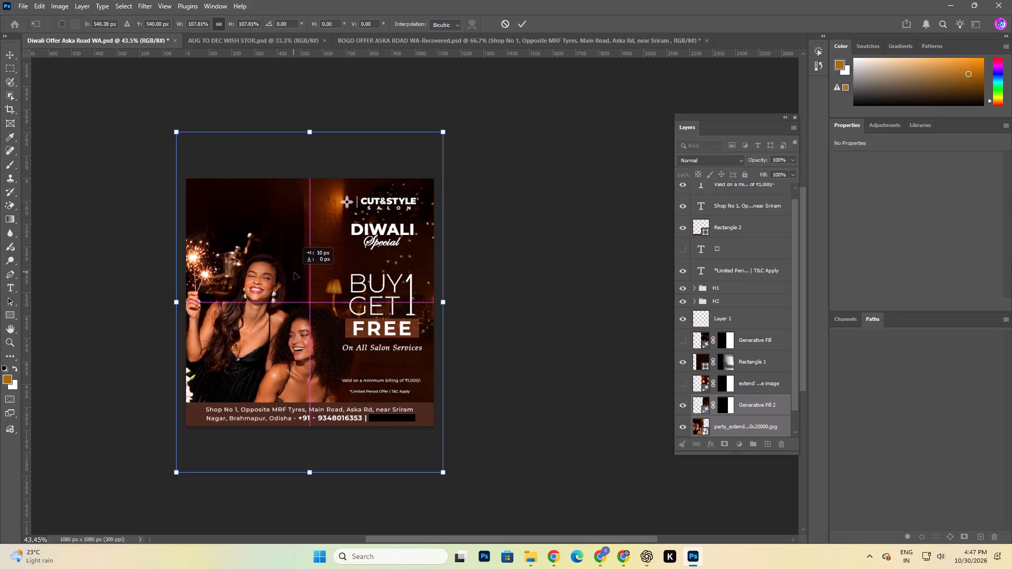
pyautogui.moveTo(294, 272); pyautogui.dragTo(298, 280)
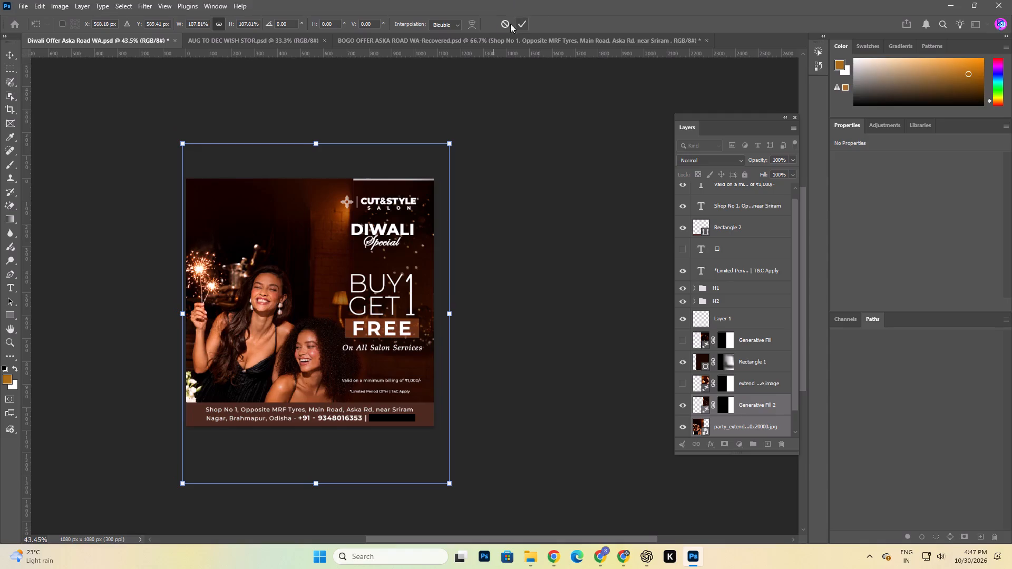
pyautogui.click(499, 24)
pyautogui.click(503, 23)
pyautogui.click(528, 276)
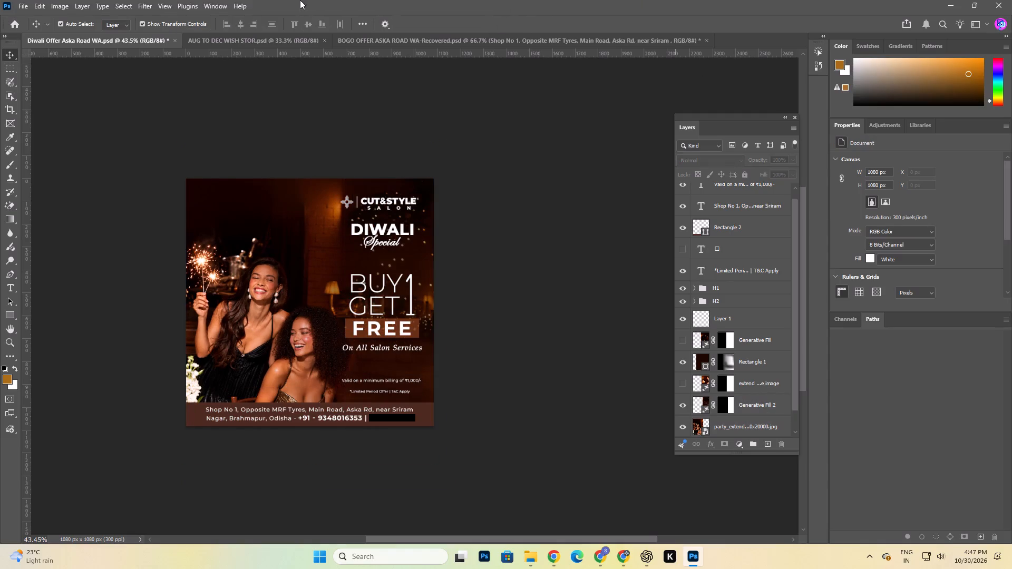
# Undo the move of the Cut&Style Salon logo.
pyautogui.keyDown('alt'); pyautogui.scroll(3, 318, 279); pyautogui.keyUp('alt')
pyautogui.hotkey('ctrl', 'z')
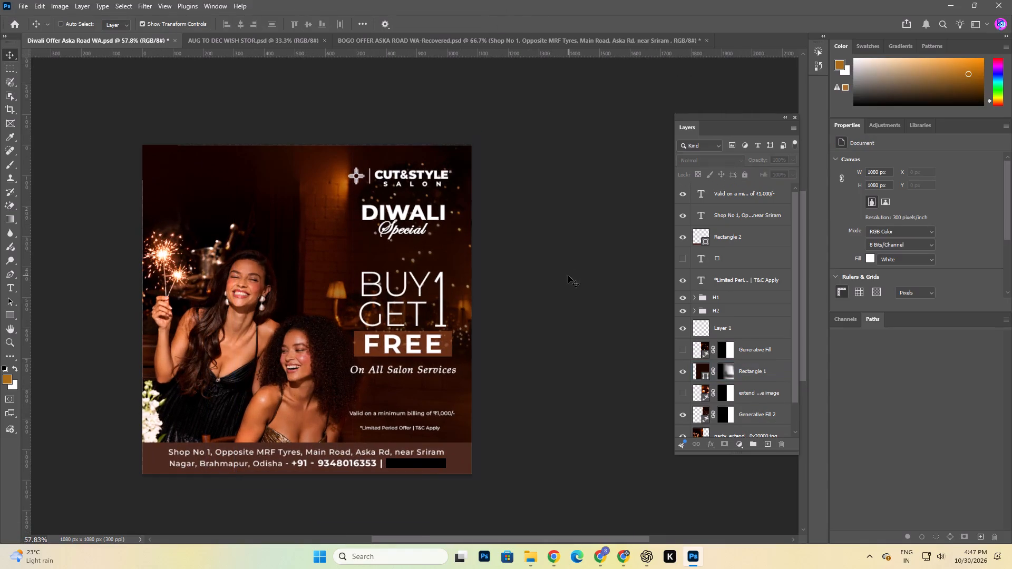
# Set the font style of the "Valid on a minimum billing of ₹1,000/-" line to Montserrat Regular.
pyautogui.click(562, 276)
pyautogui.press('space')
pyautogui.press('space')
pyautogui.press('space')
pyautogui.press('space')
pyautogui.press('space')
pyautogui.press('space')
pyautogui.press('space')
pyautogui.press('space')
pyautogui.press('space')
pyautogui.press('space')
pyautogui.press('space')
pyautogui.press('space')
pyautogui.moveTo(456, 416); pyautogui.dragTo(457, 398)
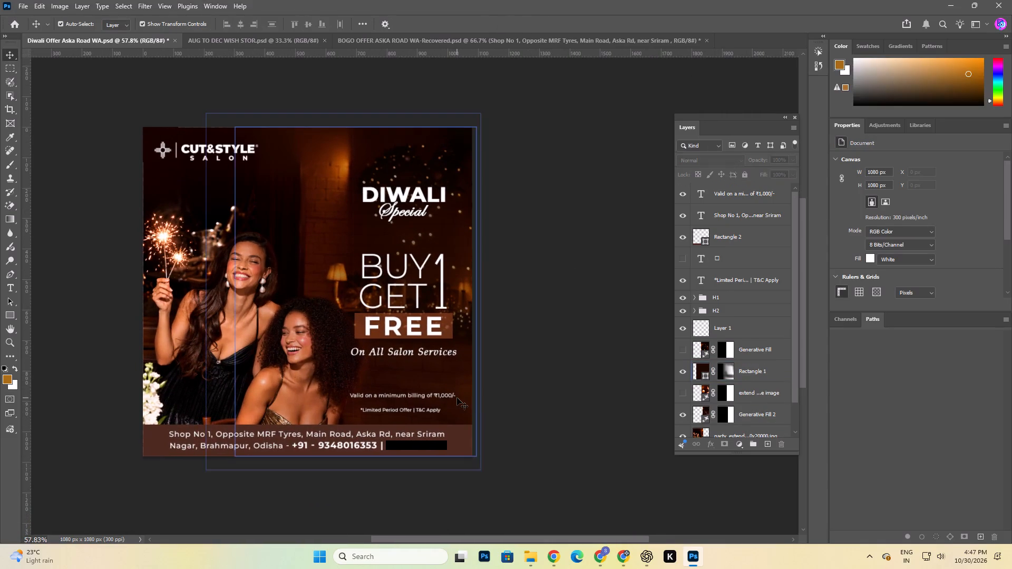
pyautogui.keyDown('alt'); pyautogui.scroll(5, 415, 385); pyautogui.keyUp('alt')
pyautogui.click(417, 400)
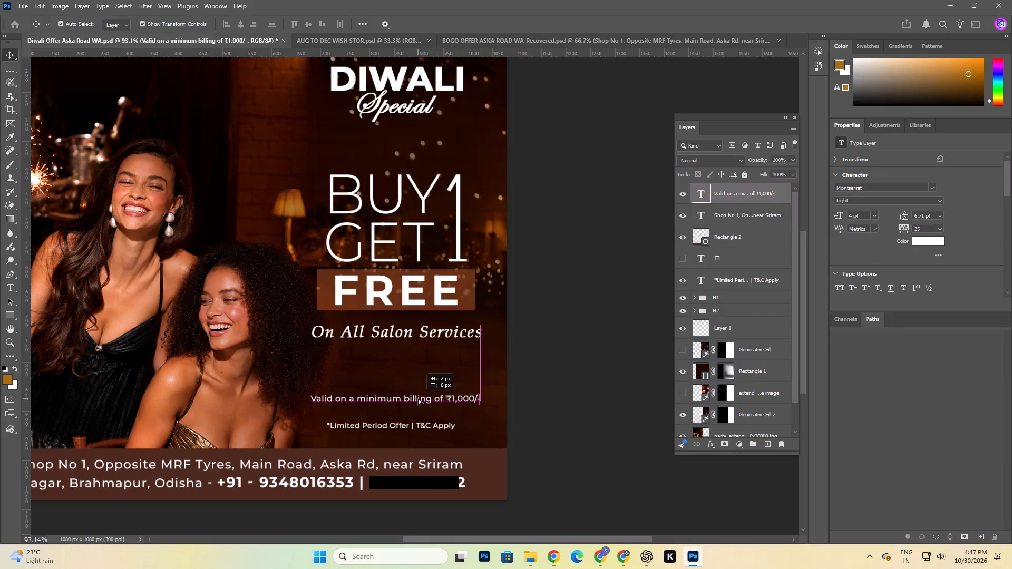
pyautogui.click(938, 201)
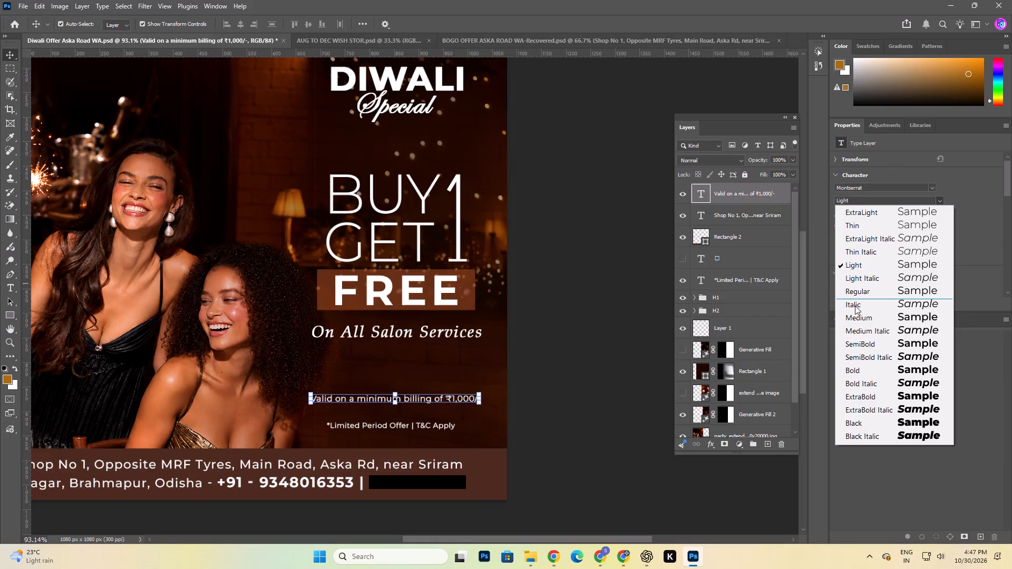
pyautogui.click(858, 291)
pyautogui.click(609, 392)
# Set the "*Limited Period Offer | T&C Apply" line to Montserrat Thin and shift it slightly right.
pyautogui.keyDown('alt'); pyautogui.scroll(3, 331, 393); pyautogui.keyUp('alt')
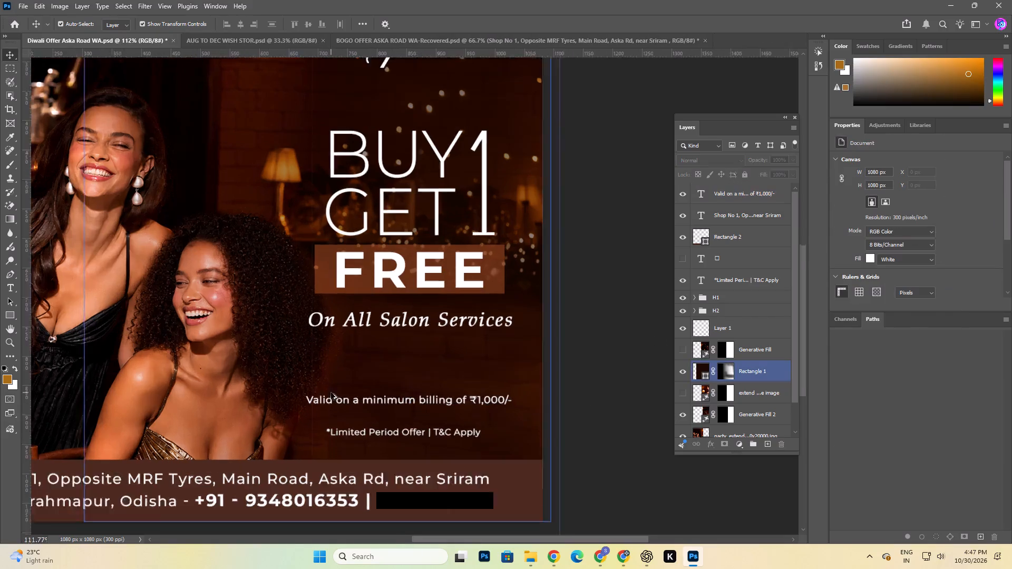
pyautogui.keyDown('alt'); pyautogui.scroll(2, 331, 393); pyautogui.keyUp('alt')
pyautogui.click(441, 445)
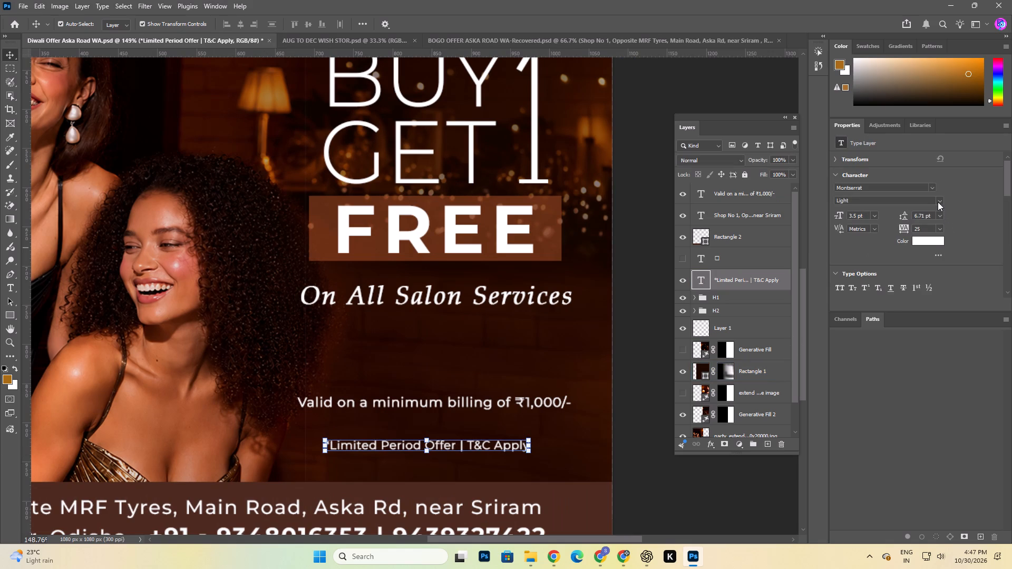
pyautogui.click(938, 202)
pyautogui.click(861, 249)
pyautogui.click(937, 201)
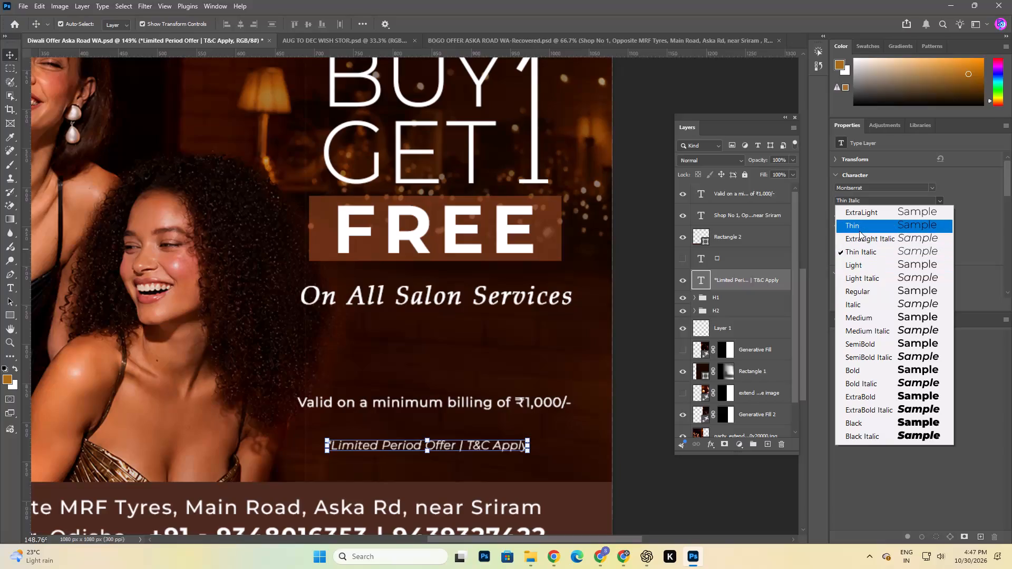
pyautogui.click(855, 224)
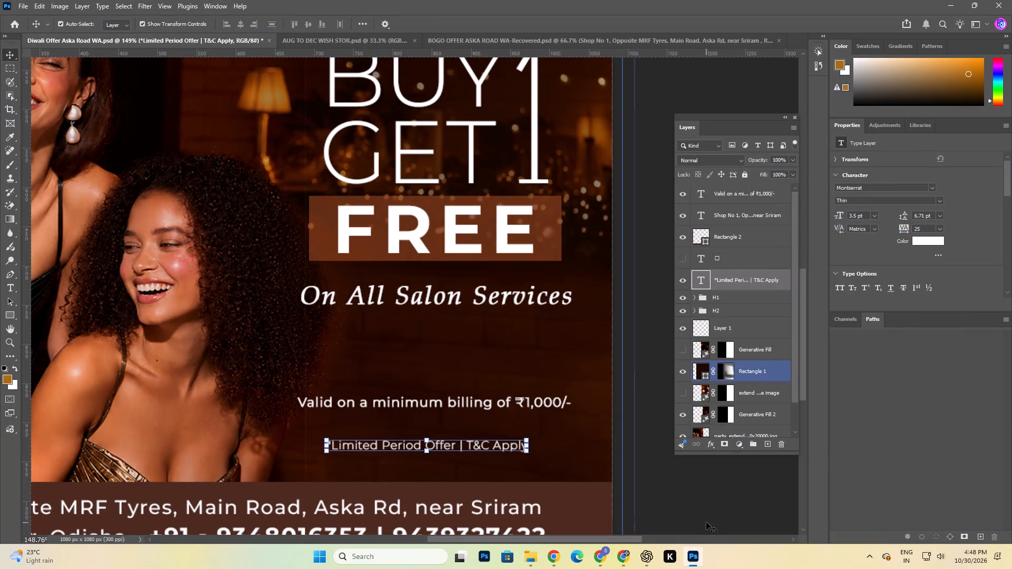
pyautogui.click(706, 522)
pyautogui.moveTo(507, 451); pyautogui.dragTo(515, 450)
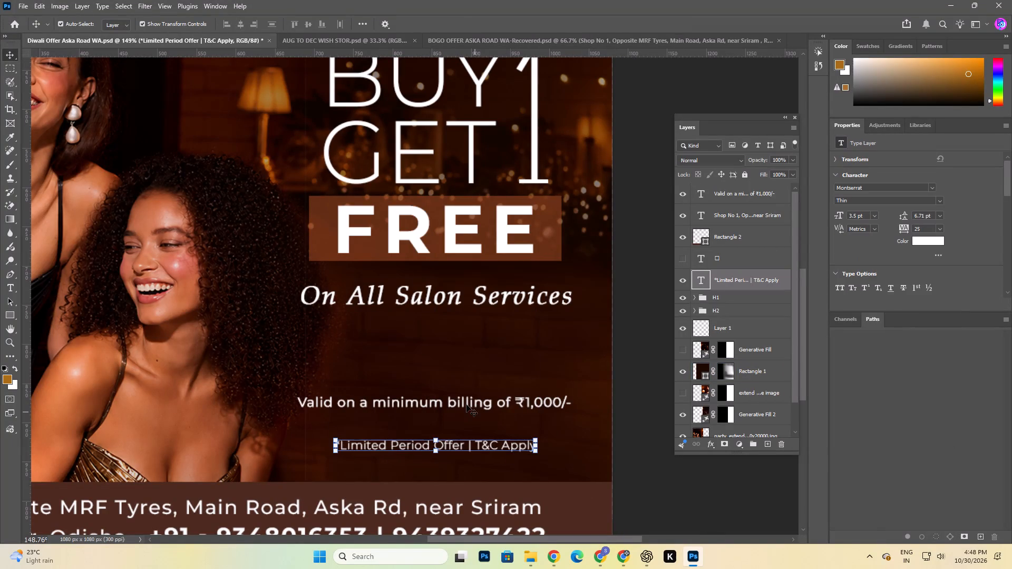
# Draw a rectangle about 388 × 28 px around the minimum billing line.
pyautogui.click(466, 405)
pyautogui.click(11, 321)
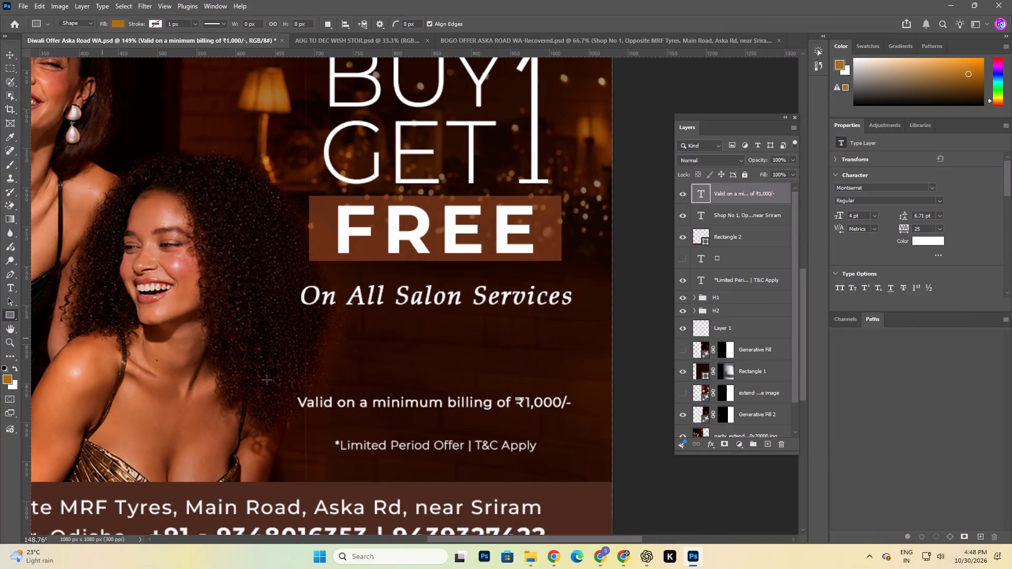
pyautogui.moveTo(279, 392); pyautogui.dragTo(547, 405)
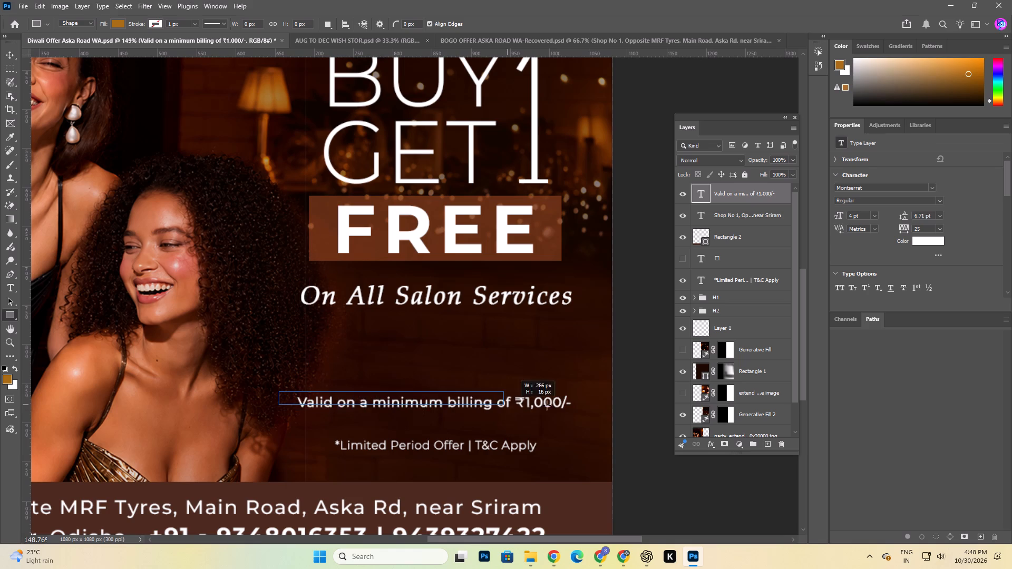
pyautogui.moveTo(547, 405); pyautogui.dragTo(583, 411)
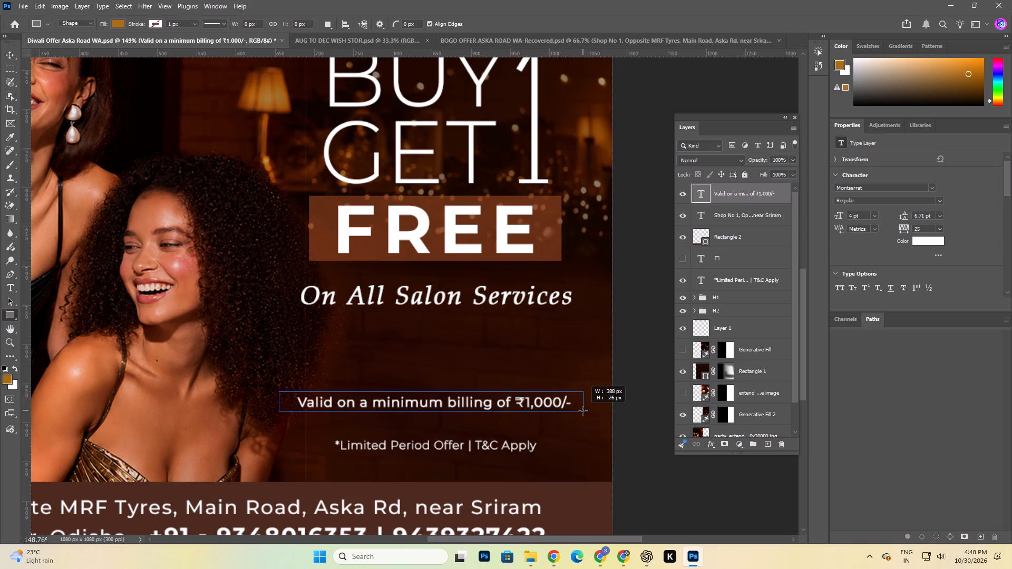
pyautogui.moveTo(583, 411); pyautogui.dragTo(583, 413)
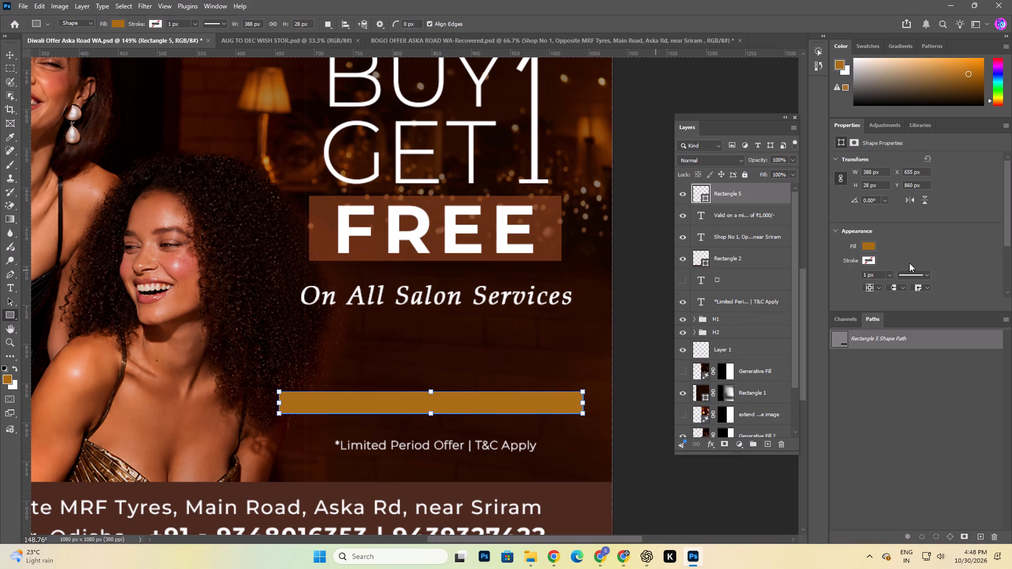
# Remove the new rectangle's fill and give it a white stroke so it frames the minimum billing line.
pyautogui.click(870, 246)
pyautogui.click(846, 263)
pyautogui.click(880, 244)
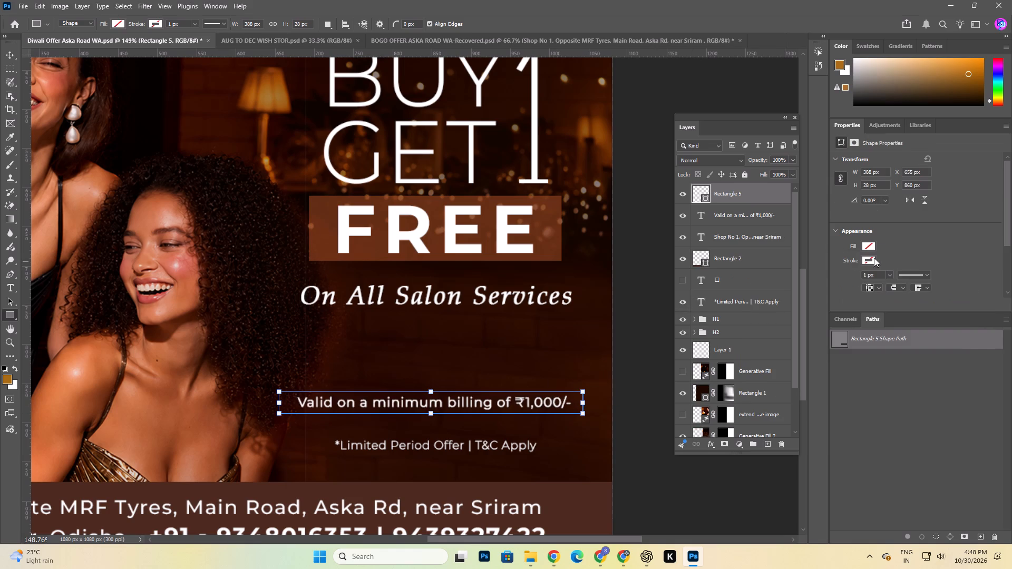
pyautogui.click(872, 261)
pyautogui.click(852, 319)
pyautogui.click(904, 252)
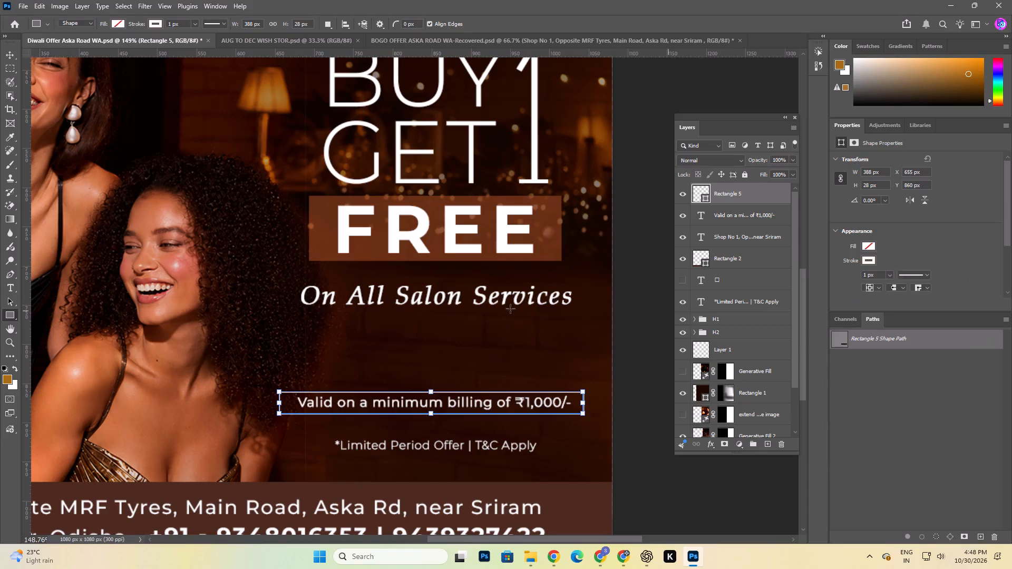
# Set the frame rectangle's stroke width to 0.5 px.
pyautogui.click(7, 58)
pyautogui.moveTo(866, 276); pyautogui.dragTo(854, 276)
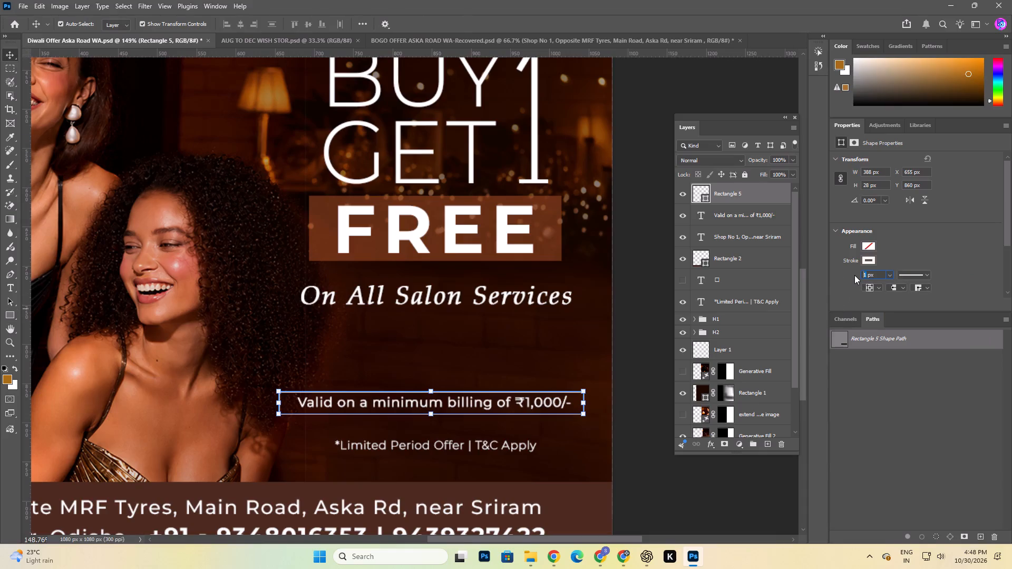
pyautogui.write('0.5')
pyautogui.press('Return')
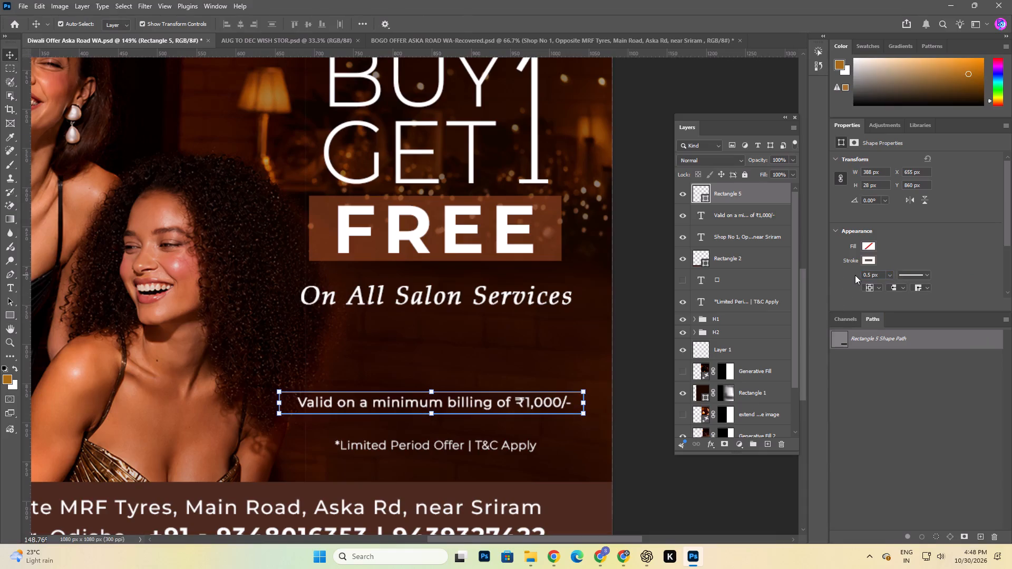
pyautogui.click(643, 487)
# Set the stroke width of the frame around the minimum billing line to 1 px.
pyautogui.keyDown('alt'); pyautogui.scroll(-7, 360, 347); pyautogui.keyUp('alt')
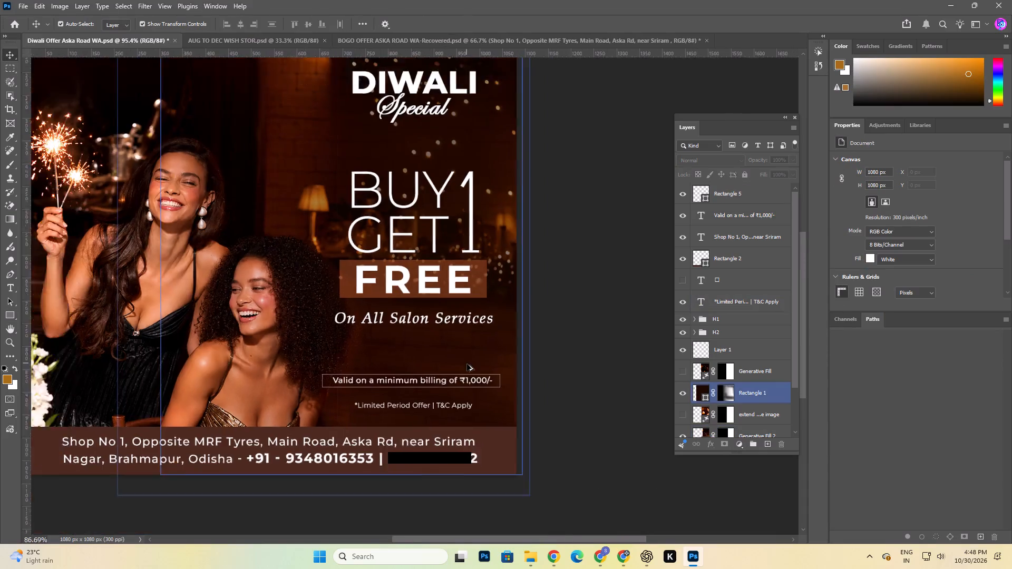
pyautogui.keyDown('alt'); pyautogui.scroll(-2, 467, 364); pyautogui.keyUp('alt')
pyautogui.scroll(2, 504, 421)
pyautogui.press('space')
pyautogui.press('space')
pyautogui.press('space')
pyautogui.press('space')
pyautogui.press('space')
pyautogui.press('space')
pyautogui.press('space')
pyautogui.press('space')
pyautogui.press('space')
pyautogui.press('space')
pyautogui.click(544, 404)
pyautogui.moveTo(520, 414); pyautogui.dragTo(530, 416)
pyautogui.keyDown('alt'); pyautogui.scroll(4, 444, 375); pyautogui.keyUp('alt')
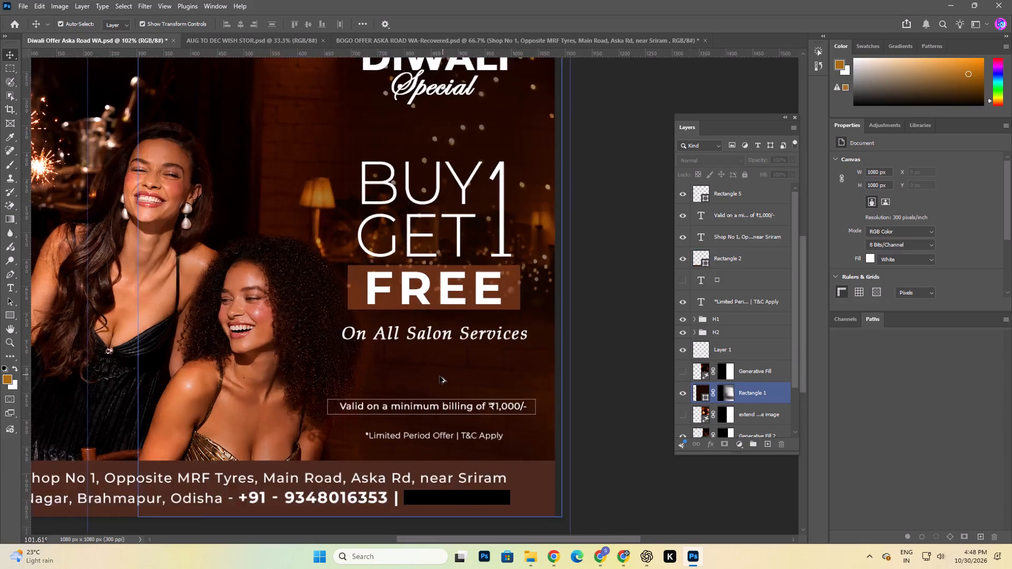
pyautogui.keyDown('alt'); pyautogui.scroll(10, 440, 376); pyautogui.keyUp('alt')
pyautogui.click(461, 427)
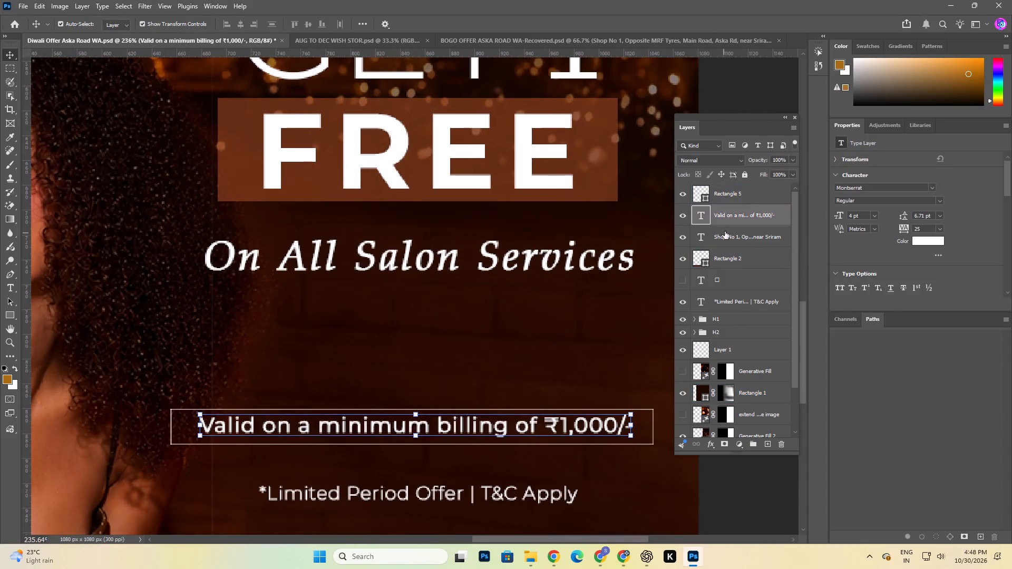
pyautogui.click(739, 207)
pyautogui.moveTo(871, 274); pyautogui.dragTo(850, 272)
pyautogui.press('1')
pyautogui.press('Return')
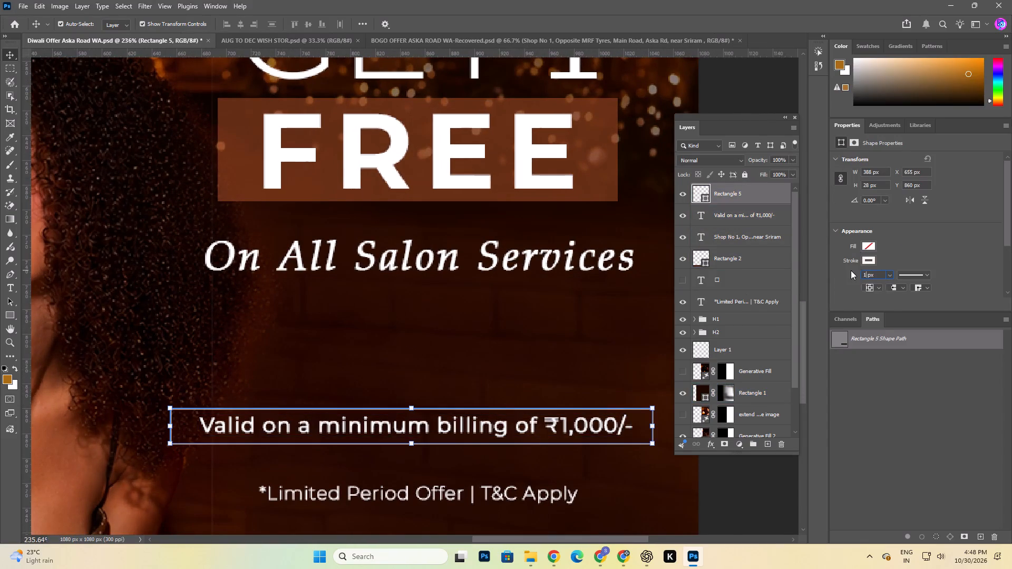
# Move the frame rectangle's layer directly beneath the minimum billing text layer.
pyautogui.click(434, 430)
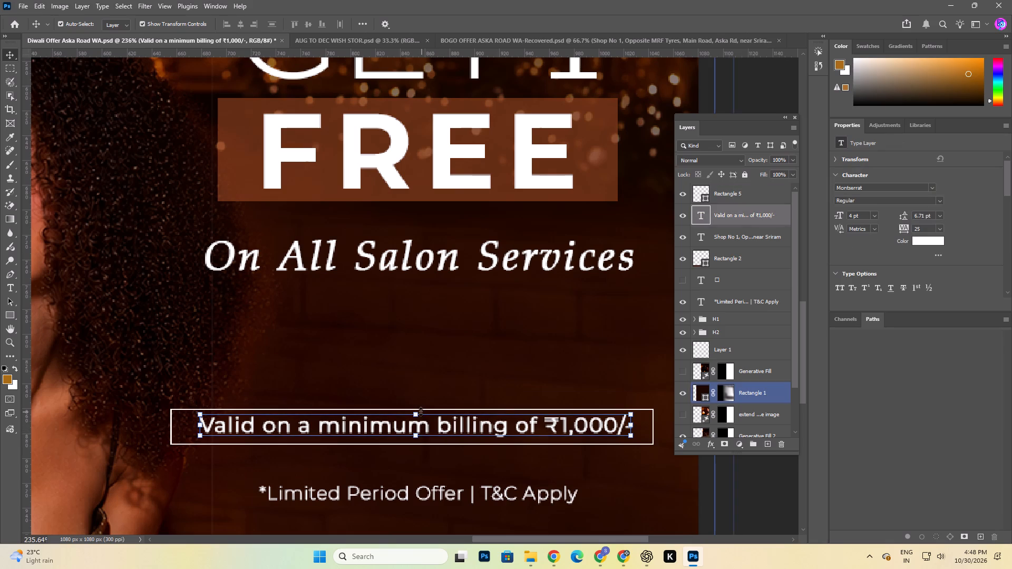
pyautogui.click(738, 203)
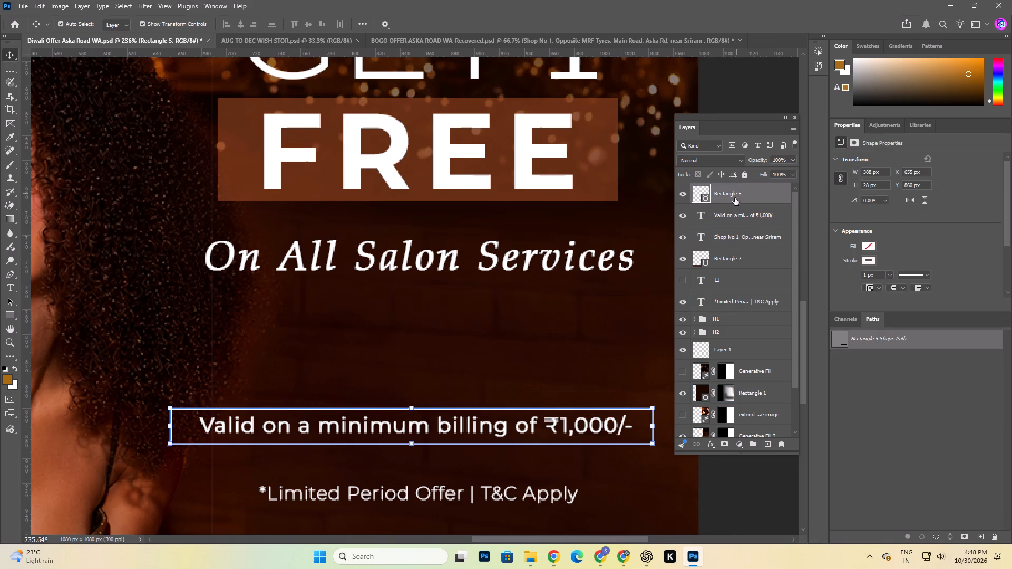
pyautogui.moveTo(735, 198); pyautogui.dragTo(738, 222)
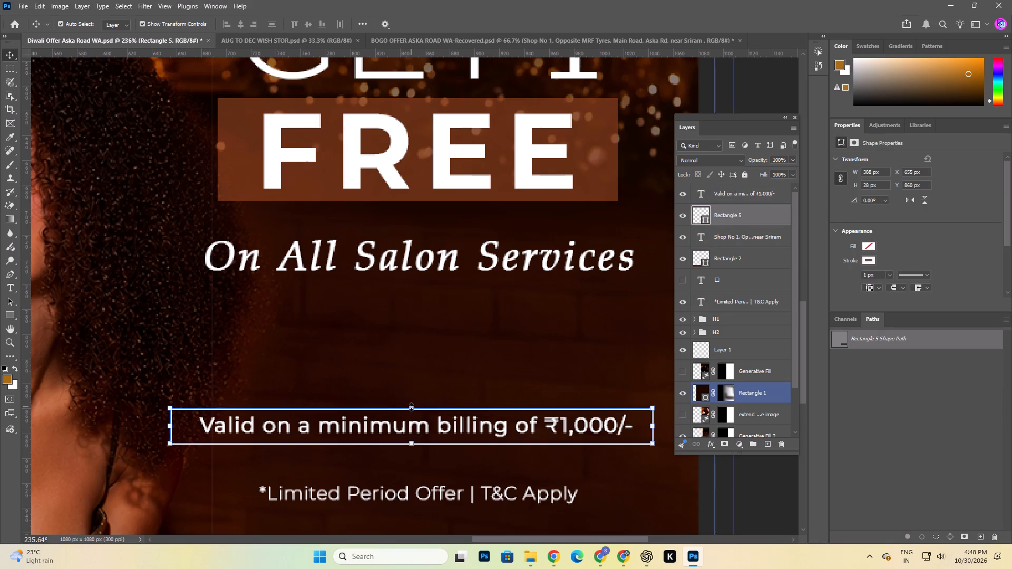
# Stretch the frame rectangle upward to a height of about 35 px around the minimum billing line.
pyautogui.keyDown('shift'); pyautogui.moveTo(411, 407); pyautogui.dragTo(410, 400); pyautogui.keyUp('shift')
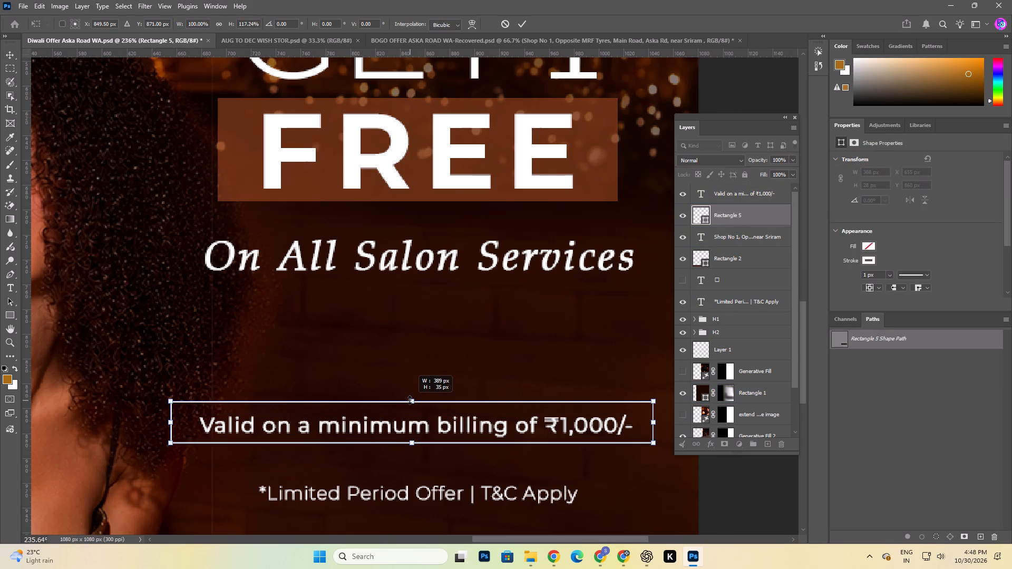
pyautogui.keyDown('shift'); pyautogui.moveTo(410, 400); pyautogui.dragTo(411, 398); pyautogui.keyUp('shift')
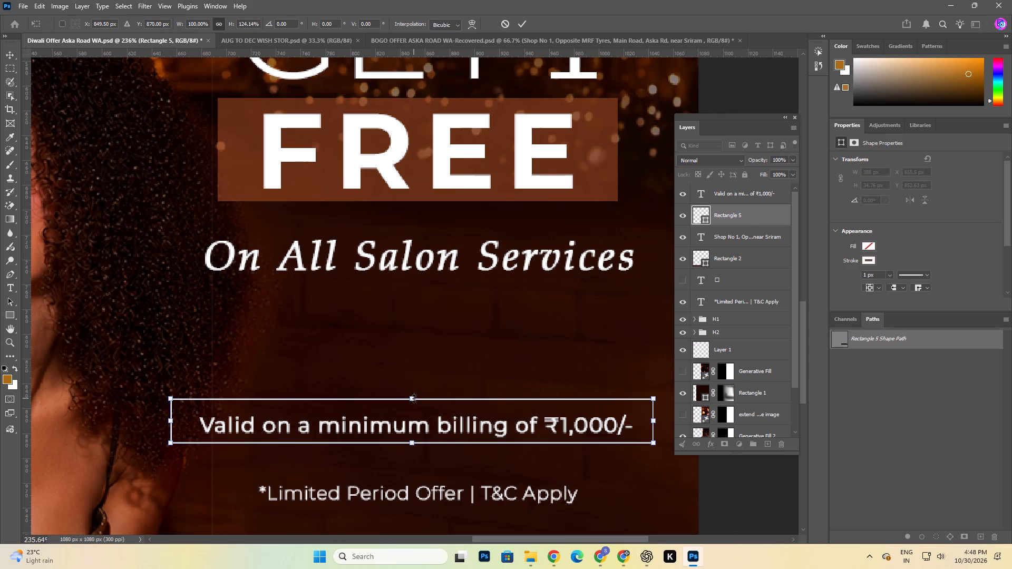
pyautogui.keyDown('shift'); pyautogui.click(414, 398); pyautogui.keyUp('shift')
pyautogui.click(519, 21)
pyautogui.click(752, 489)
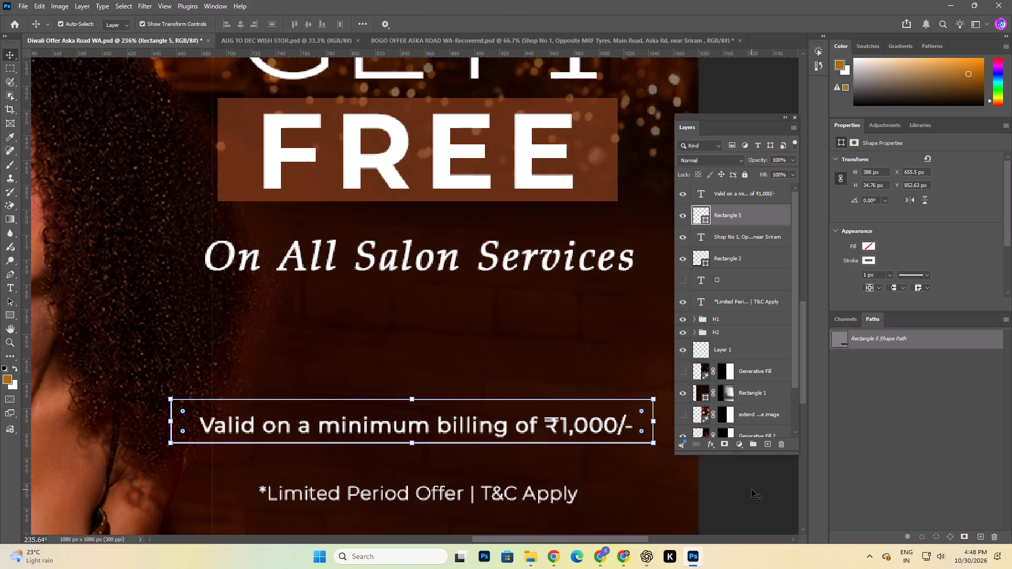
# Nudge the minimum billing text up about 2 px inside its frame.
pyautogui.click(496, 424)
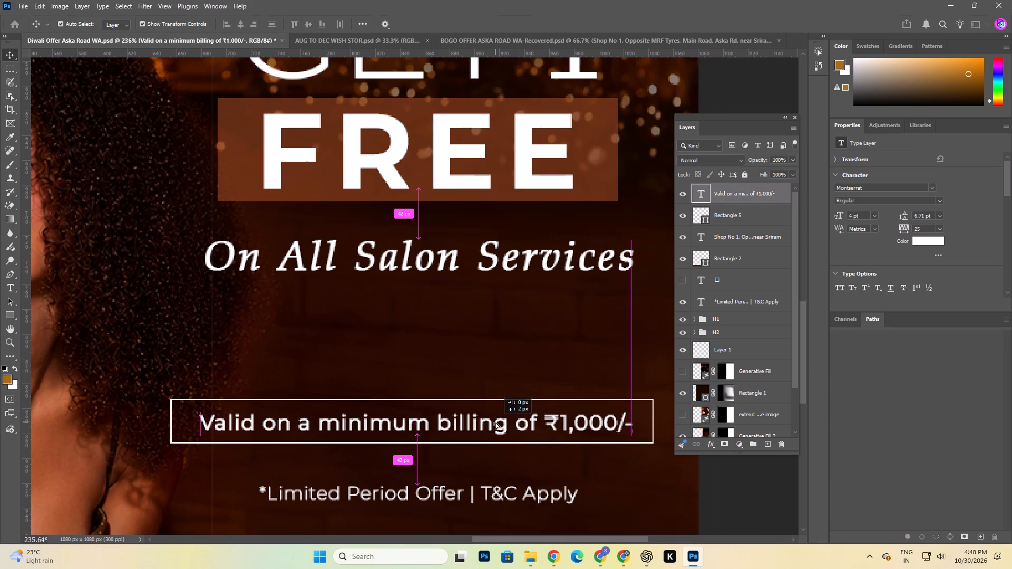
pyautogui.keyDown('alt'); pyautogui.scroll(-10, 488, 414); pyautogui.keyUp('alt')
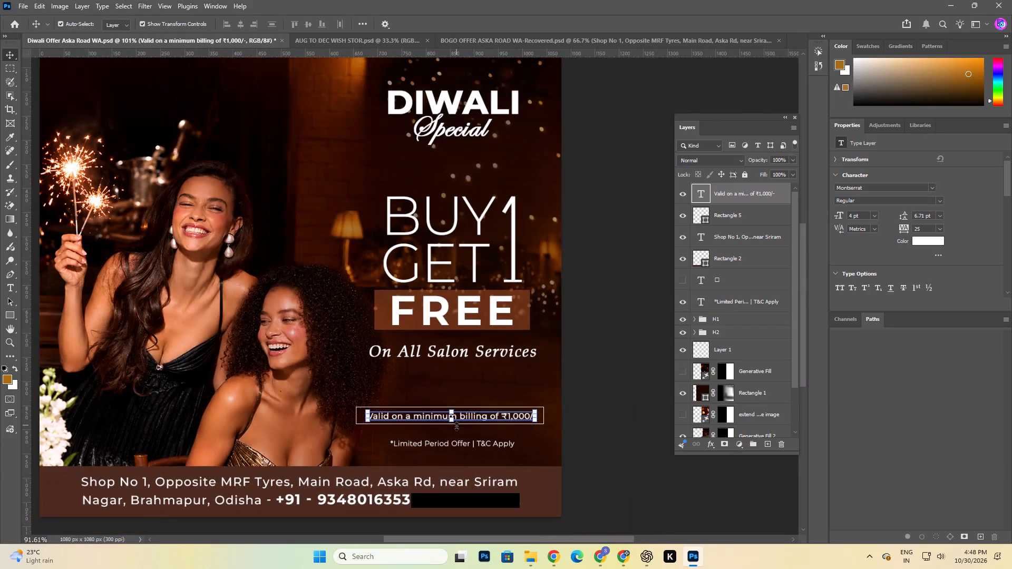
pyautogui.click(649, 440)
# Align the minimum billing text and its frame rectangle on their horizontal and vertical centers.
pyautogui.press('space')
pyautogui.press('space')
pyautogui.press('space')
pyautogui.press('space')
pyautogui.press('space')
pyautogui.press('space')
pyautogui.press('space')
pyautogui.press('space')
pyautogui.press('space')
pyautogui.press('space')
pyautogui.press('space')
pyautogui.press('space')
pyautogui.press('space')
pyautogui.press('space')
pyautogui.press('space')
pyautogui.press('space')
pyautogui.press('space')
pyautogui.press('space')
pyautogui.moveTo(487, 479); pyautogui.dragTo(493, 480)
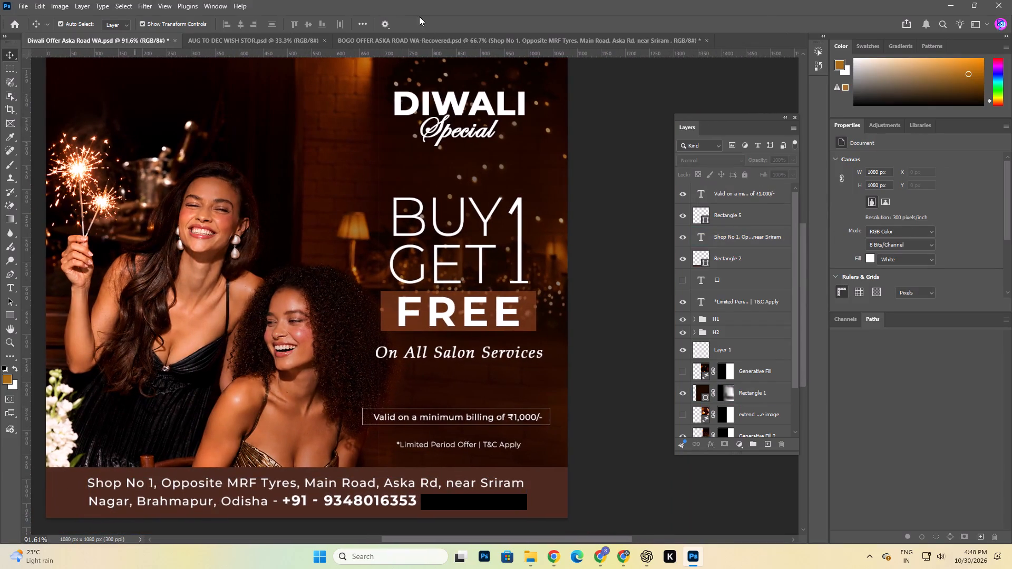
pyautogui.click(635, 498)
pyautogui.scroll(-5, 517, 445)
pyautogui.keyDown('alt'); pyautogui.scroll(5, 488, 398); pyautogui.keyUp('alt')
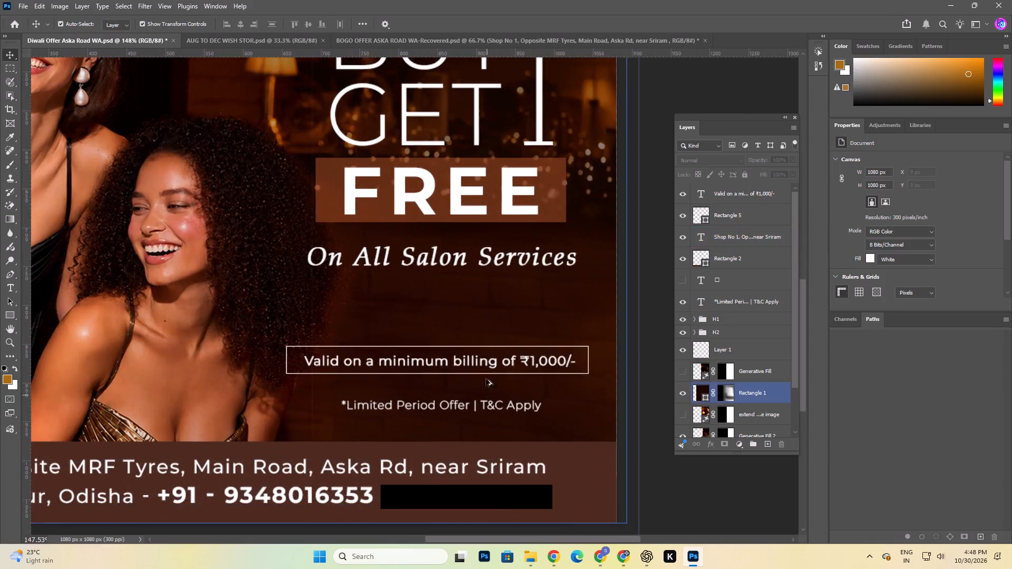
pyautogui.click(482, 365)
pyautogui.keyDown('ctrl'); pyautogui.click(748, 224); pyautogui.keyUp('ctrl')
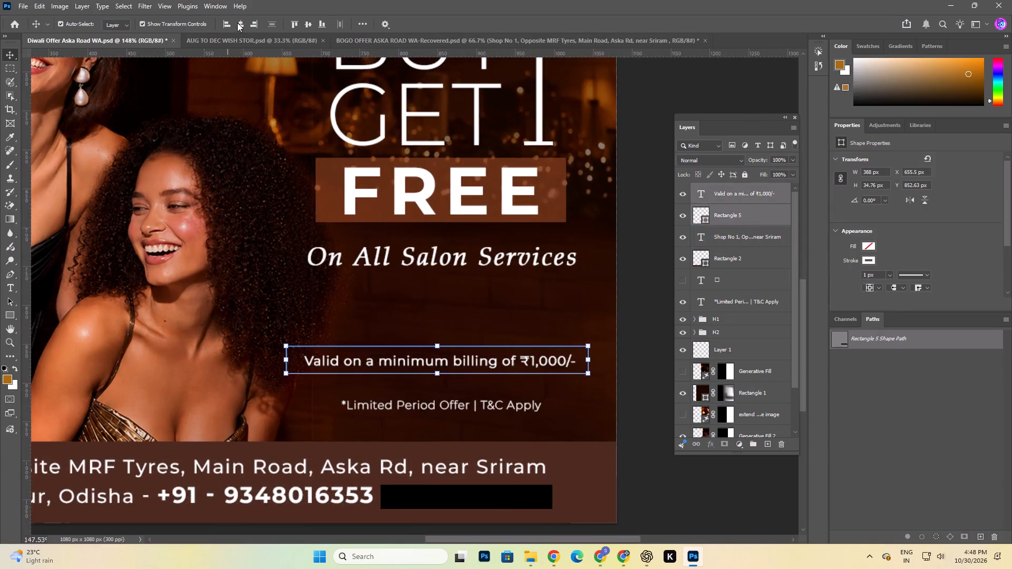
pyautogui.click(237, 23)
pyautogui.click(308, 25)
pyautogui.click(308, 25)
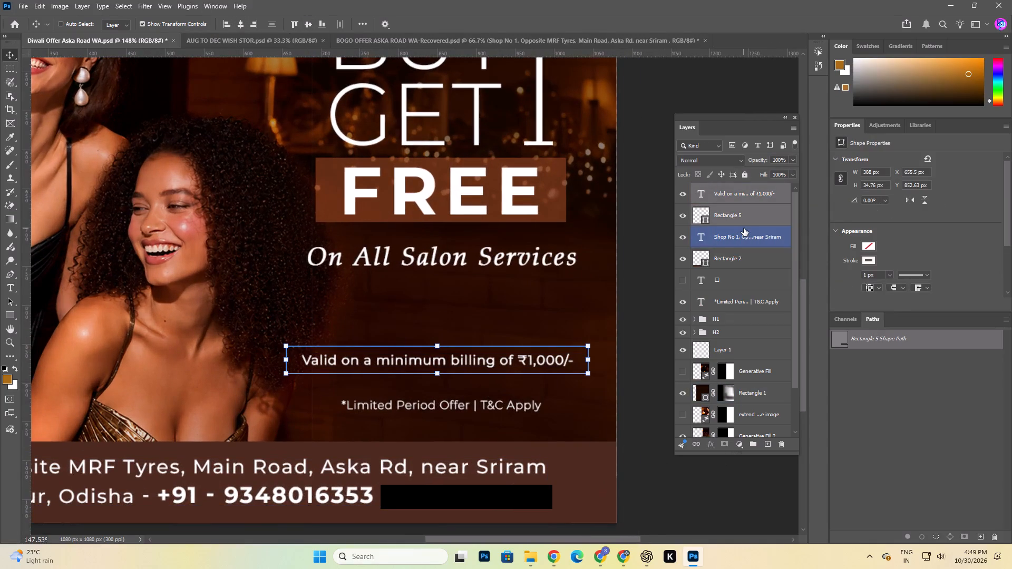
# Group the minimum billing text with its frame rectangle and name the group min.
pyautogui.hotkey('ctrl', 'g')
pyautogui.doubleClick(723, 191)
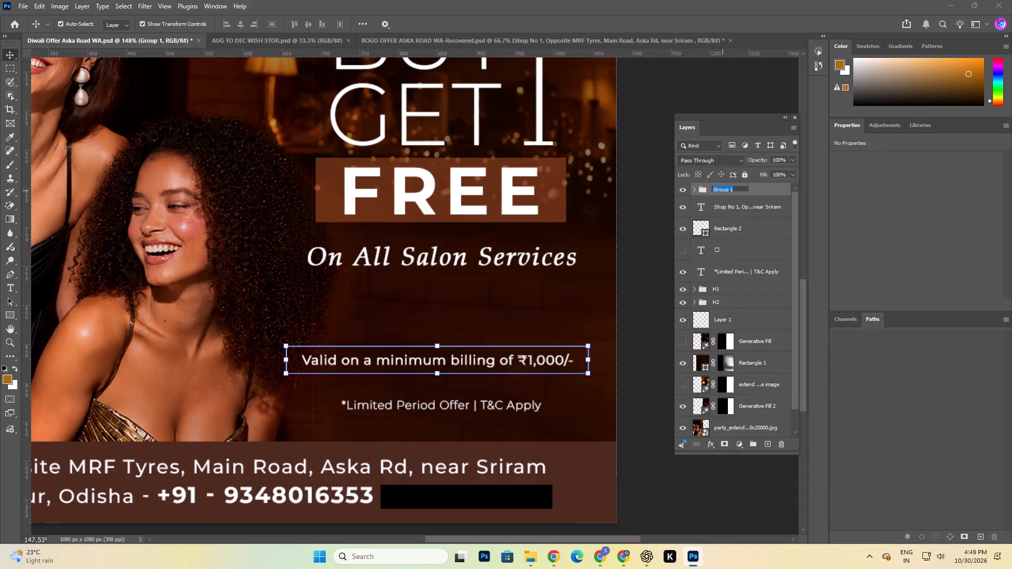
pyautogui.write('min')
pyautogui.press('Return')
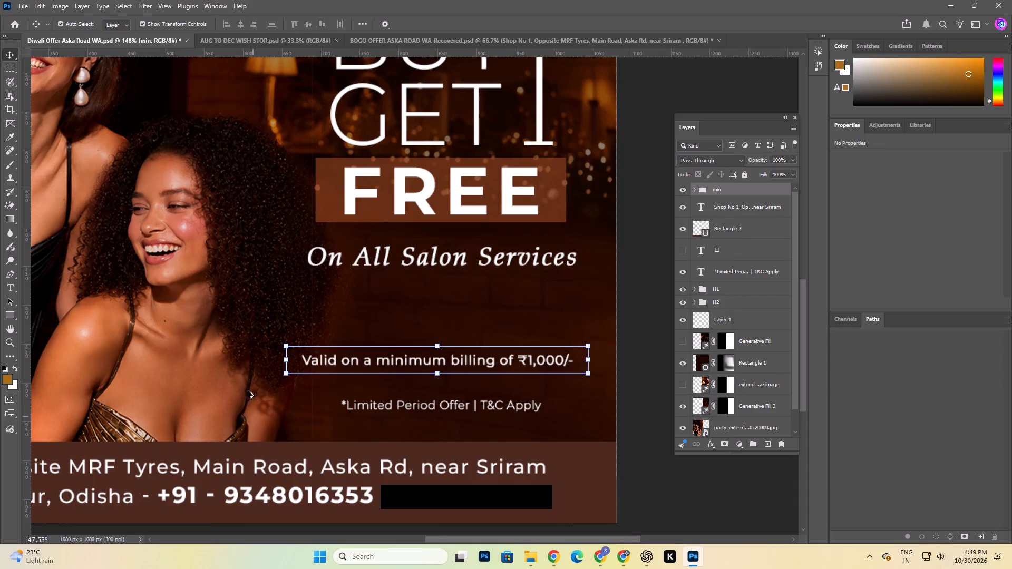
# Change the minimum billing text's font weight to Montserrat Medium.
pyautogui.keyDown('alt'); pyautogui.scroll(-6, 248, 340); pyautogui.keyUp('alt')
pyautogui.click(571, 468)
pyautogui.press('space')
pyautogui.press('space')
pyautogui.press('space')
pyautogui.press('space')
pyautogui.press('space')
pyautogui.press('space')
pyautogui.press('space')
pyautogui.press('space')
pyautogui.press('space')
pyautogui.press('space')
pyautogui.press('space')
pyautogui.press('space')
pyautogui.press('space')
pyautogui.press('space')
pyautogui.press('space')
pyautogui.press('space')
pyautogui.press('space')
pyautogui.press('space')
pyautogui.press('space')
pyautogui.press('space')
pyautogui.moveTo(475, 424); pyautogui.dragTo(511, 451)
pyautogui.click(416, 381)
pyautogui.click(937, 202)
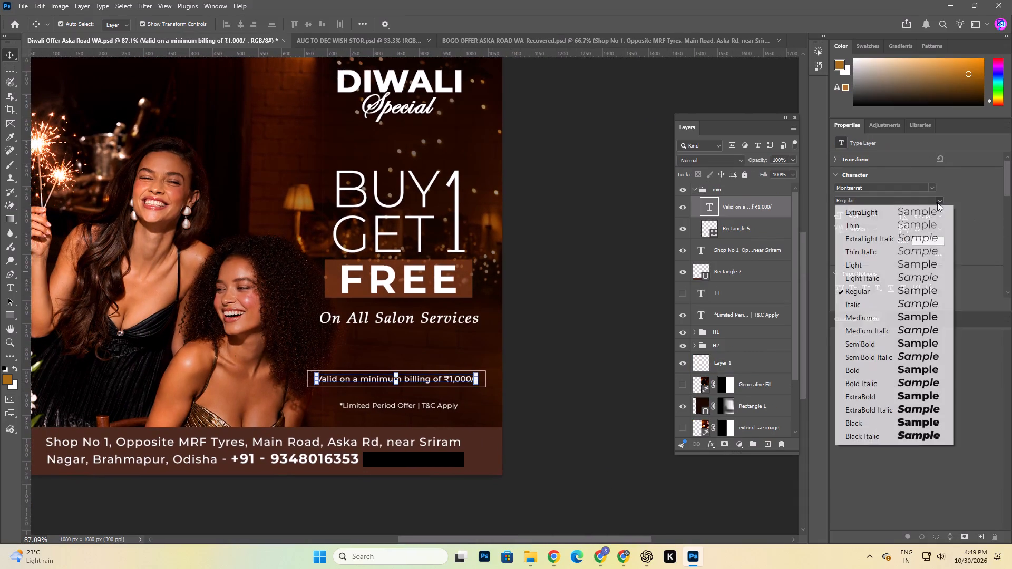
pyautogui.click(868, 317)
pyautogui.click(586, 465)
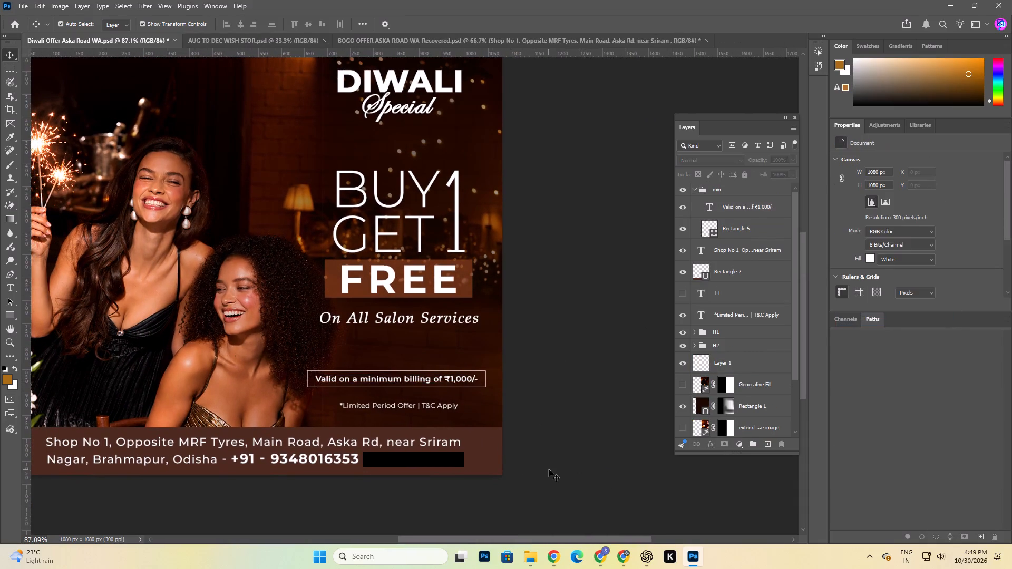
# Collapse the min group and move it below the limited period offer text layer, directly above group H1.
pyautogui.click(444, 382)
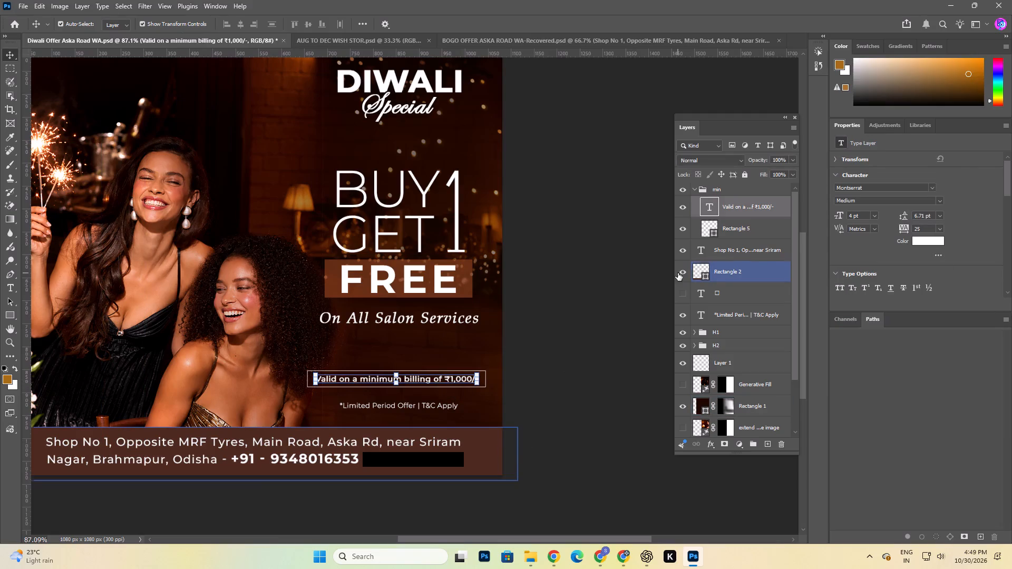
pyautogui.click(692, 188)
pyautogui.click(715, 189)
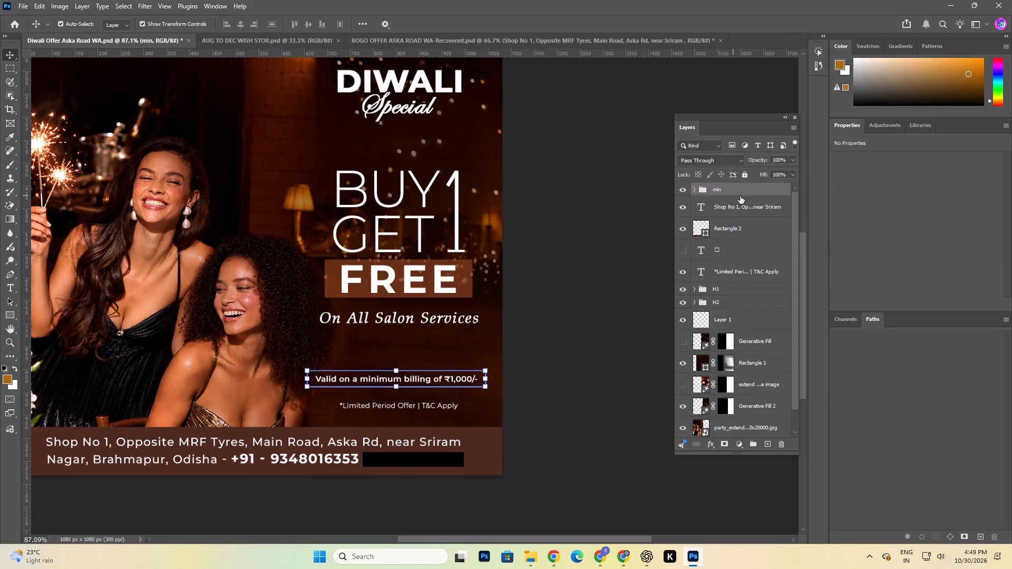
pyautogui.moveTo(736, 190); pyautogui.dragTo(739, 278)
# Align the limited period offer text and the min, H1 and H2 groups on their horizontal centers.
pyautogui.click(733, 258)
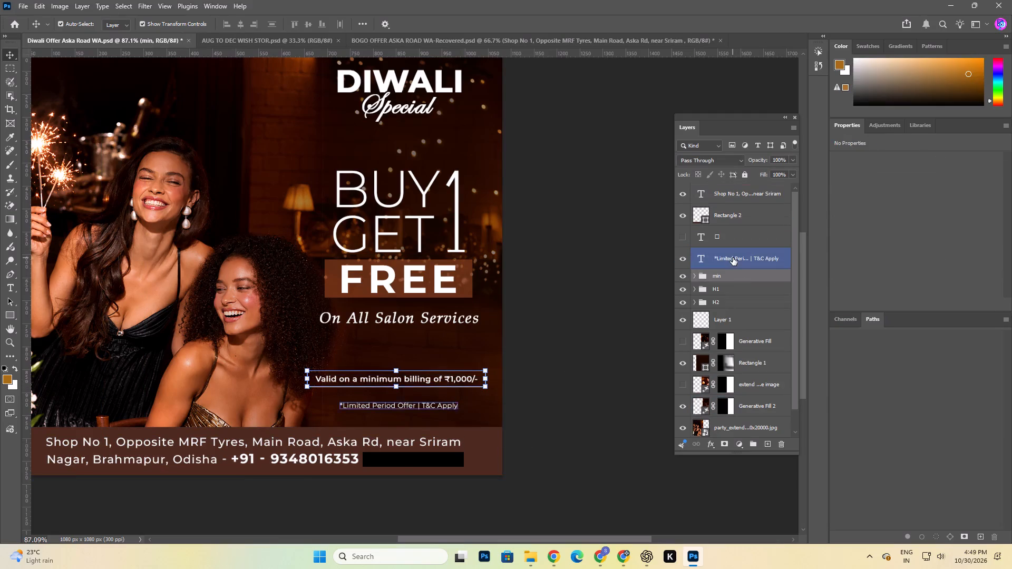
pyautogui.keyDown('shift'); pyautogui.click(729, 301); pyautogui.keyUp('shift')
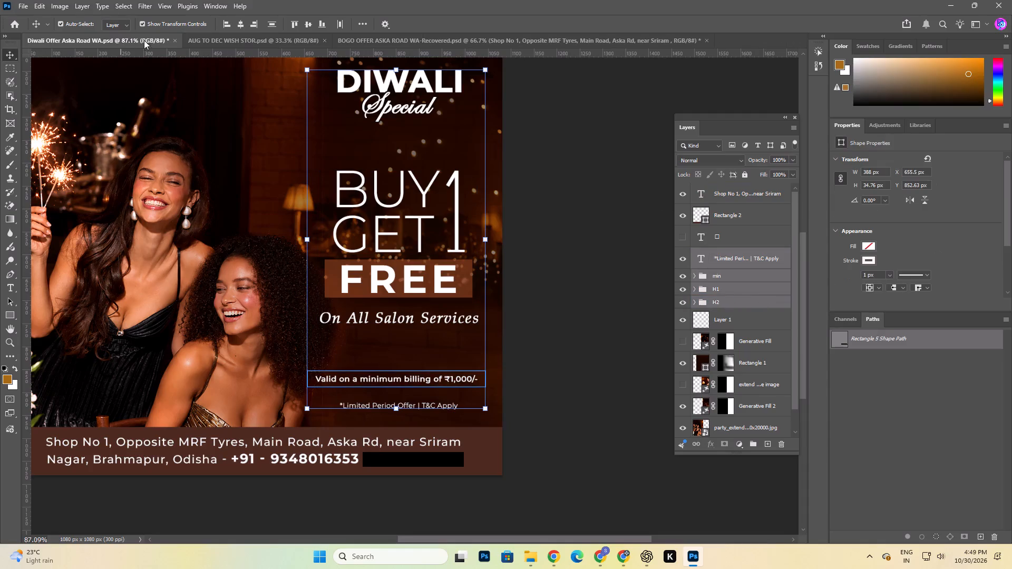
pyautogui.click(242, 27)
pyautogui.click(242, 27)
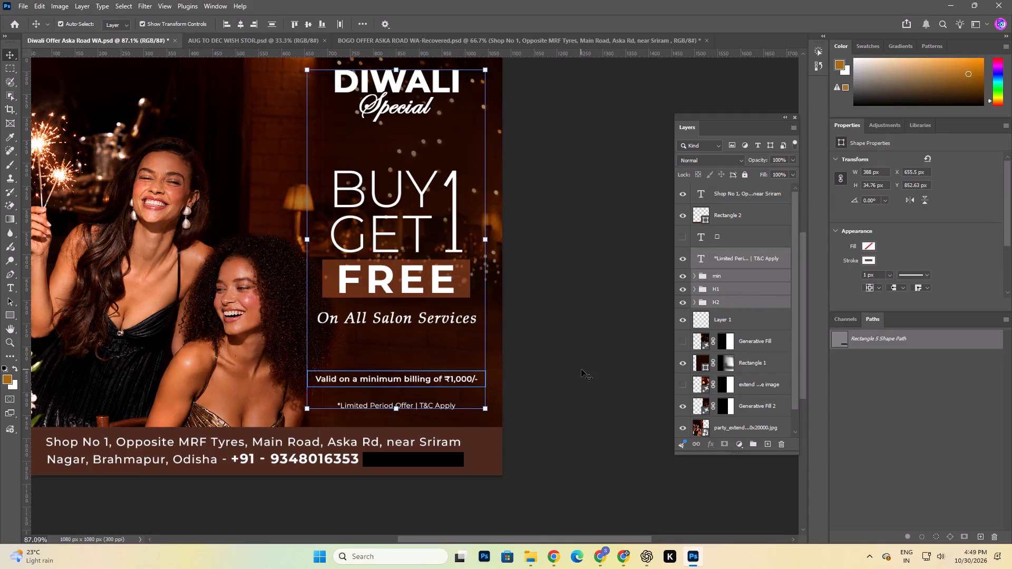
# Nudge the aligned offer text and groups 2 px to the right overall.
pyautogui.hotkey('shift', 'Right')
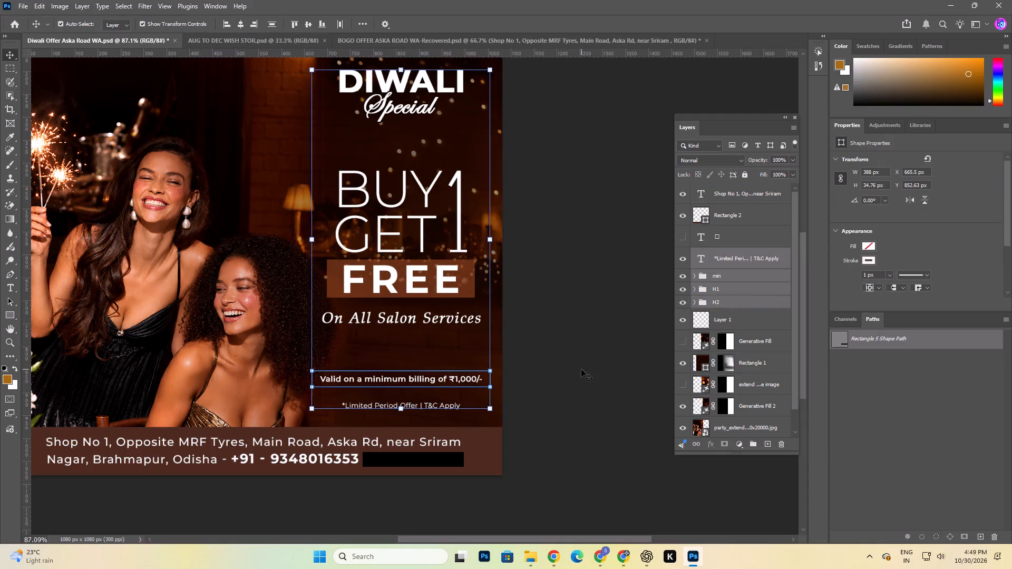
pyautogui.hotkey('shift', 'Left')
pyautogui.press('Right')
pyautogui.press('Right')
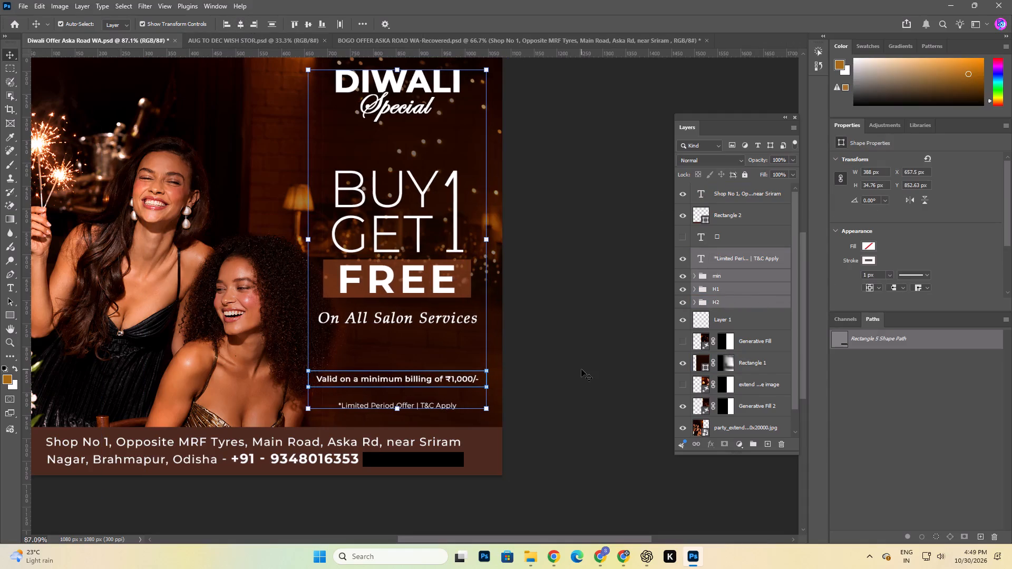
pyautogui.click(582, 369)
# Distribute the min, H1 and H2 groups evenly in the vertical direction.
pyautogui.keyDown('alt'); pyautogui.scroll(-4, 478, 384); pyautogui.keyUp('alt')
pyautogui.scroll(3, 468, 391)
pyautogui.press('space')
pyautogui.press('space')
pyautogui.press('space')
pyautogui.press('space')
pyautogui.press('space')
pyautogui.press('space')
pyautogui.press('space')
pyautogui.press('space')
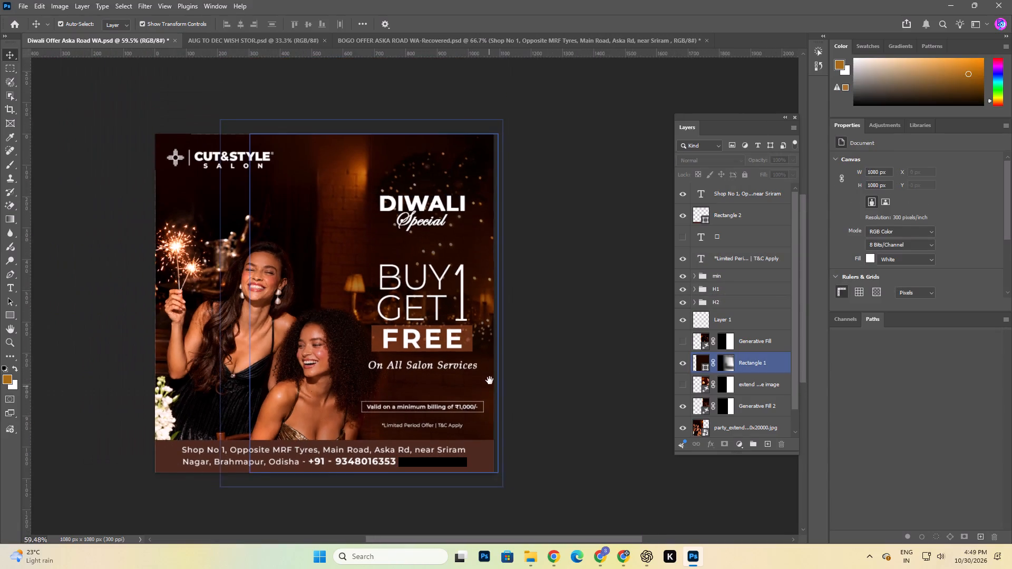
pyautogui.click(489, 380)
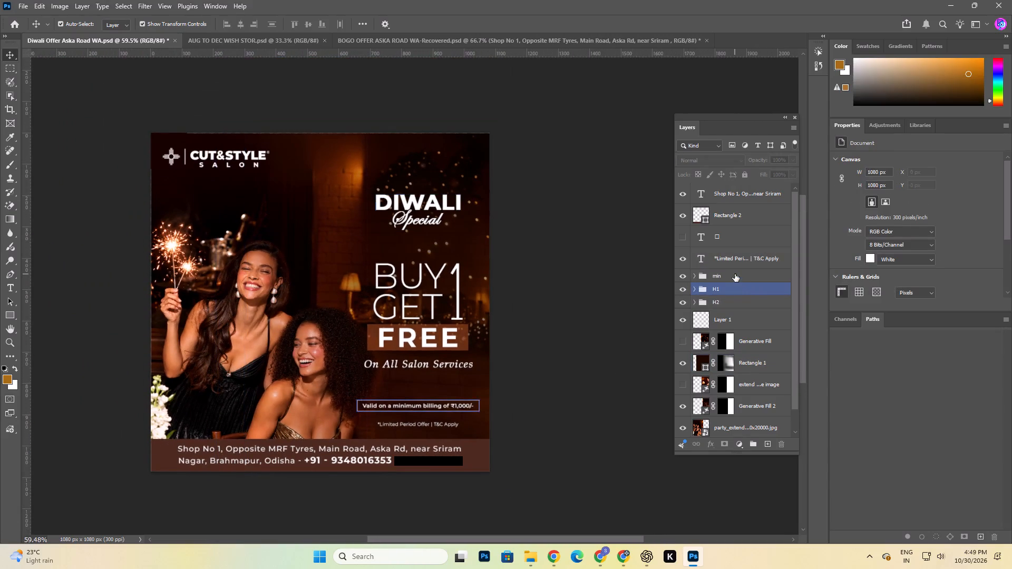
pyautogui.click(735, 274)
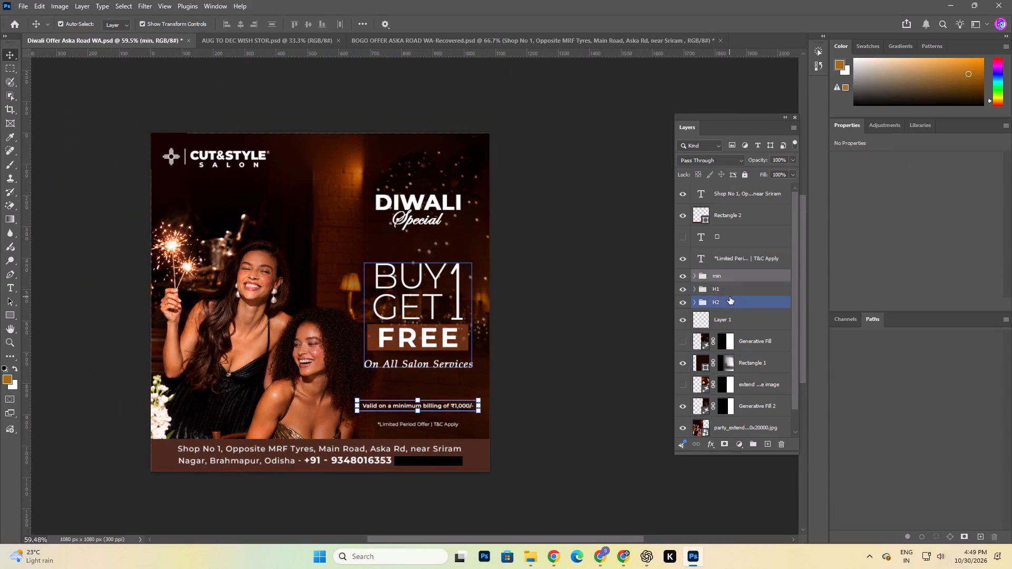
pyautogui.click(729, 295)
pyautogui.click(726, 301)
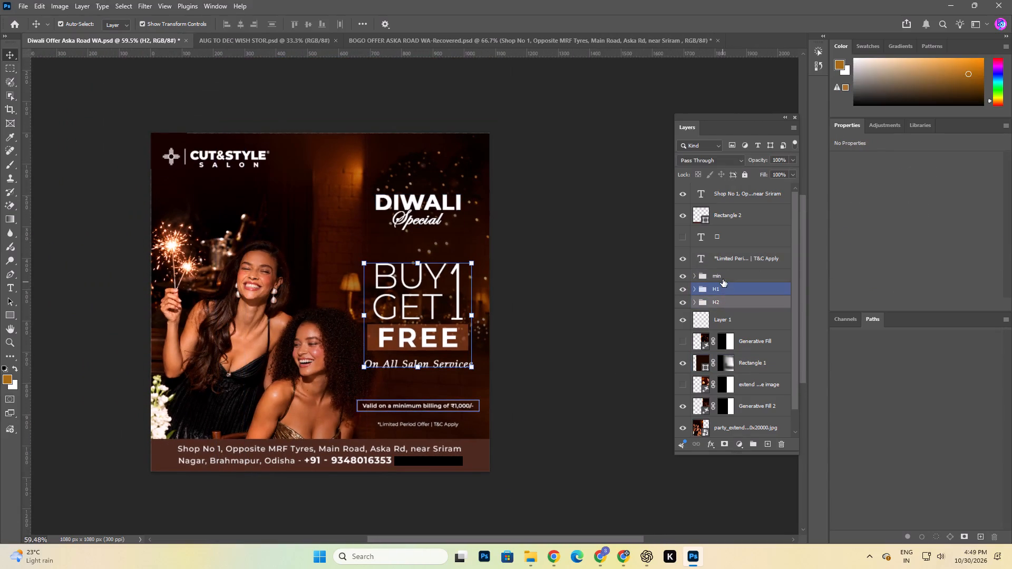
pyautogui.keyDown('shift'); pyautogui.click(723, 279); pyautogui.keyUp('shift')
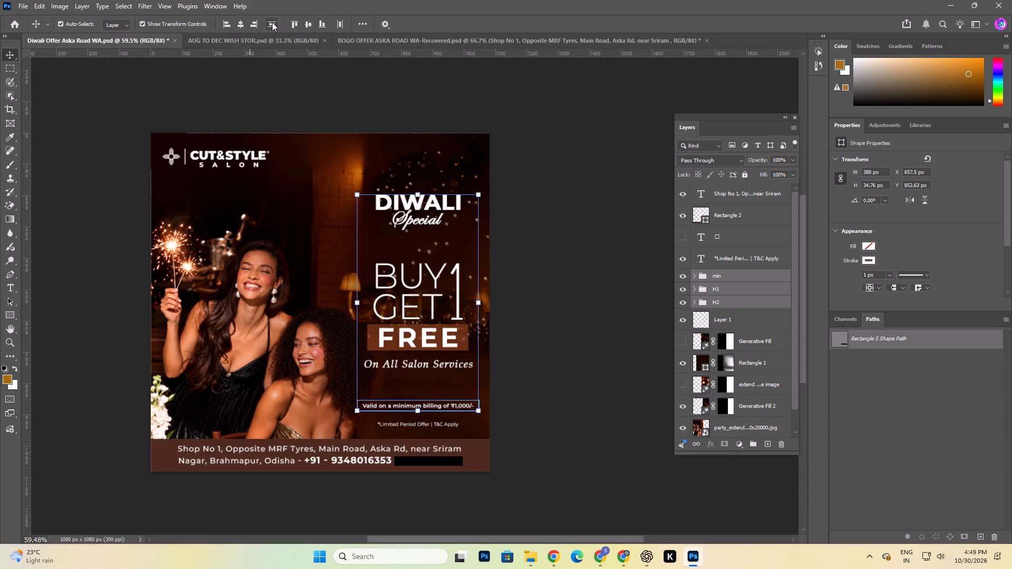
pyautogui.click(271, 22)
pyautogui.click(584, 297)
# Save the Diwali offer document.
pyautogui.press('space')
pyautogui.press('space')
pyautogui.press('space')
pyautogui.press('space')
pyautogui.press('space')
pyautogui.click(520, 360)
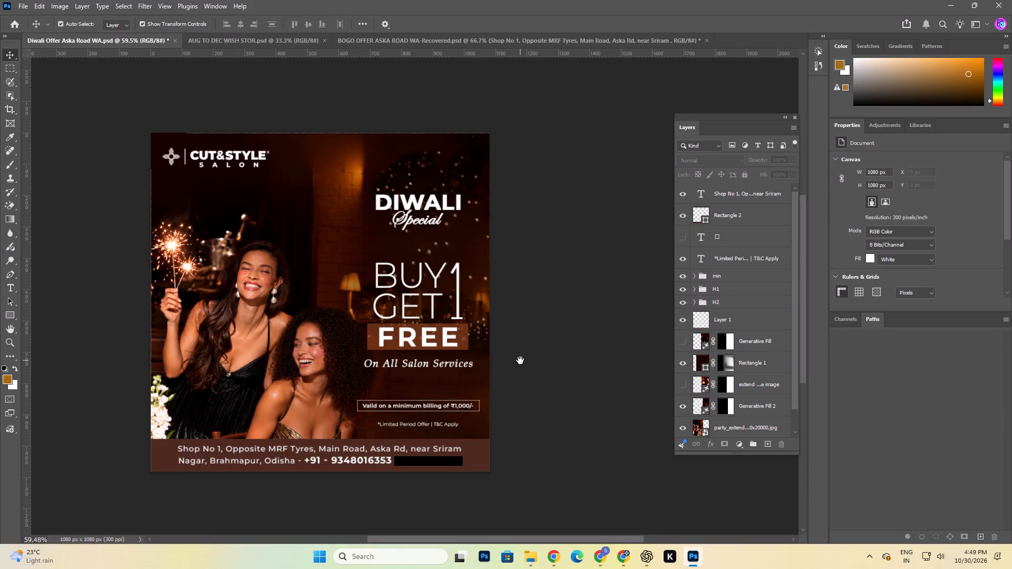
pyautogui.hotkey('ctrl', 's')
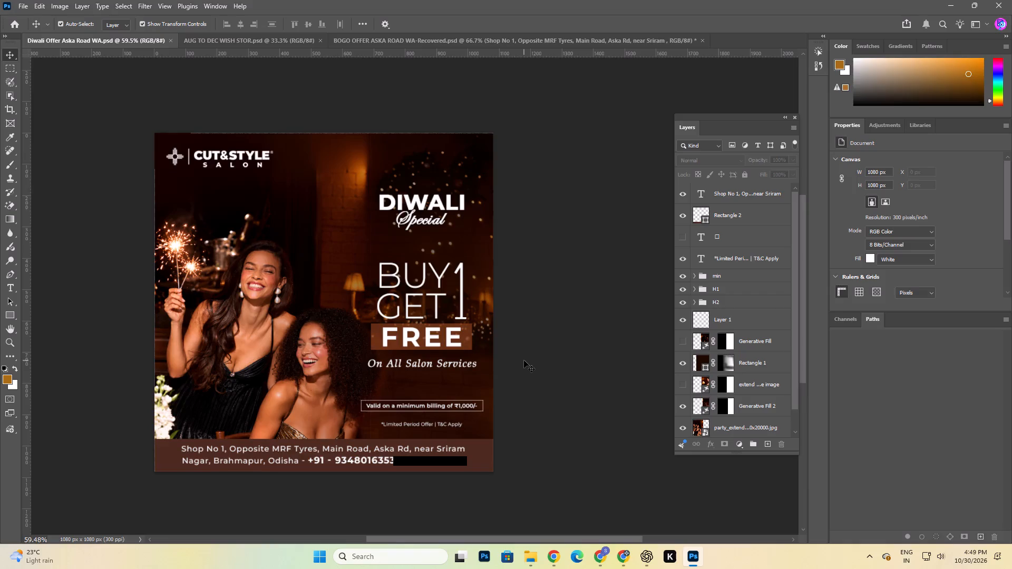
# Paint black on the Rectangle 1 layer mask with a 200 px brush, along the creative's upper-right area and right edge around DIWALI Special.
pyautogui.press('space')
pyautogui.press('space')
pyautogui.press('space')
pyautogui.press('space')
pyautogui.press('space')
pyautogui.moveTo(399, 217); pyautogui.dragTo(406, 217)
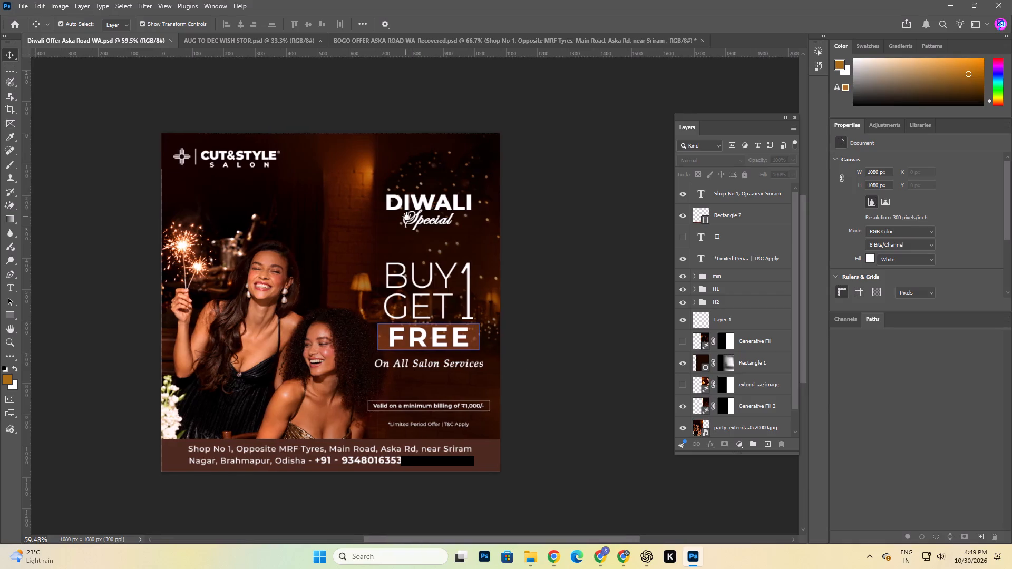
pyautogui.keyDown('alt'); pyautogui.scroll(2, 404, 241); pyautogui.keyUp('alt')
pyautogui.scroll(-4, 418, 431)
pyautogui.press('space')
pyautogui.press('space')
pyautogui.press('space')
pyautogui.press('space')
pyautogui.press('space')
pyautogui.press('space')
pyautogui.press('space')
pyautogui.press('space')
pyautogui.press('space')
pyautogui.press('space')
pyautogui.press('space')
pyautogui.press('space')
pyautogui.press('space')
pyautogui.press('space')
pyautogui.moveTo(494, 362); pyautogui.dragTo(499, 368)
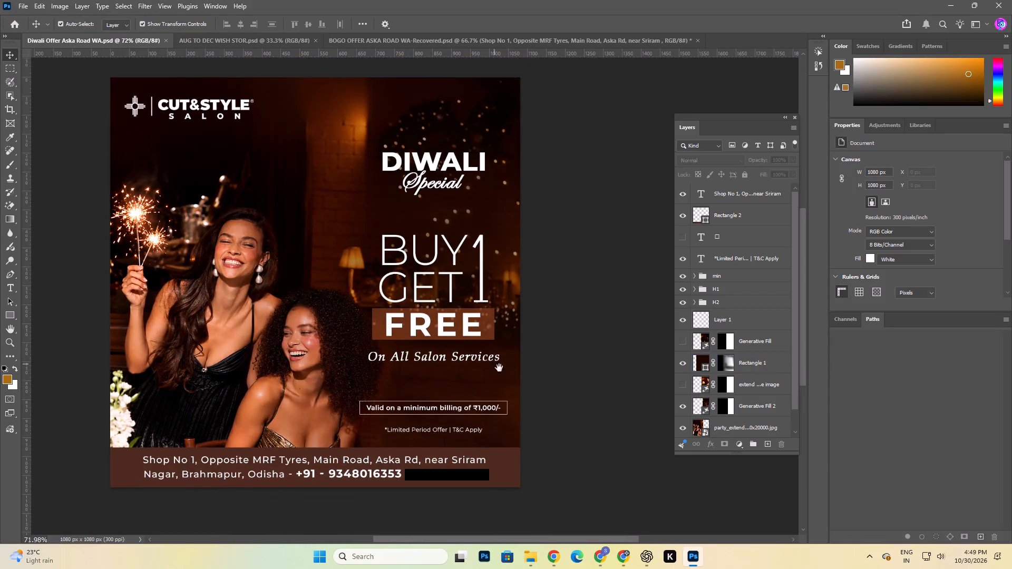
pyautogui.moveTo(499, 368); pyautogui.dragTo(501, 368)
pyautogui.click(558, 443)
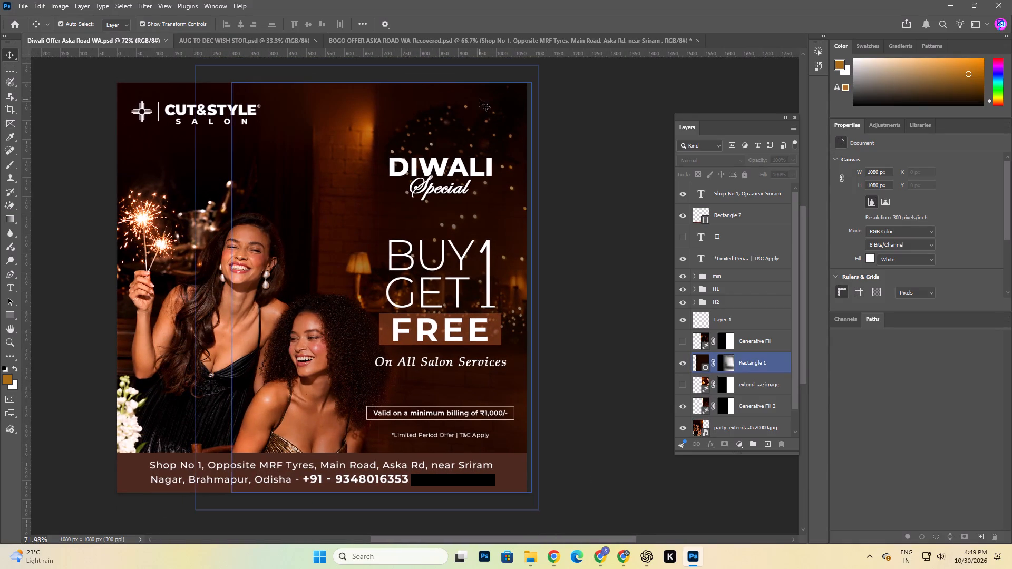
pyautogui.click(476, 114)
pyautogui.click(727, 364)
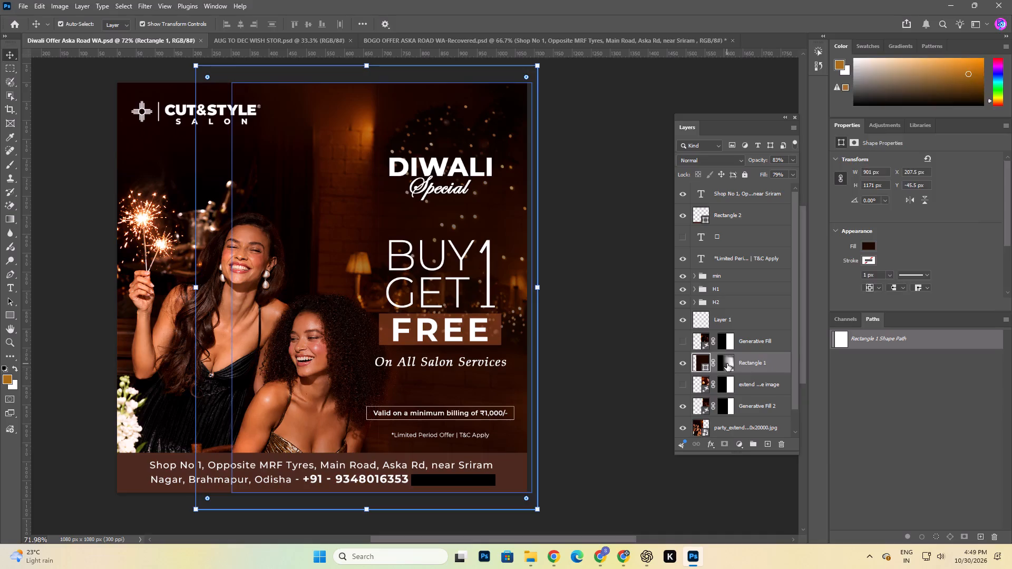
pyautogui.press('b')
pyautogui.write('[[[[[[[')
pyautogui.moveTo(558, 121); pyautogui.dragTo(553, 121)
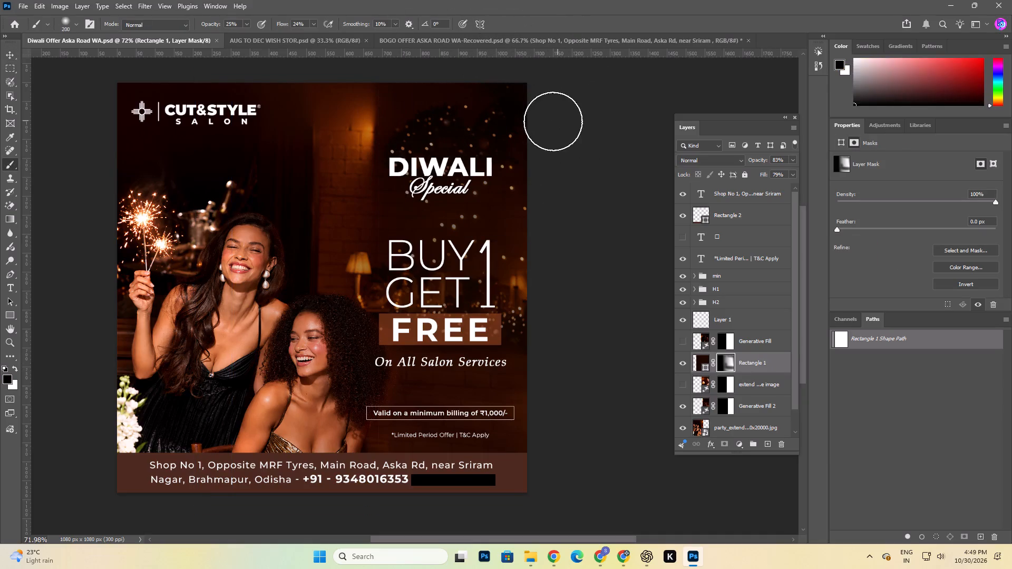
pyautogui.moveTo(553, 121); pyautogui.dragTo(495, 112)
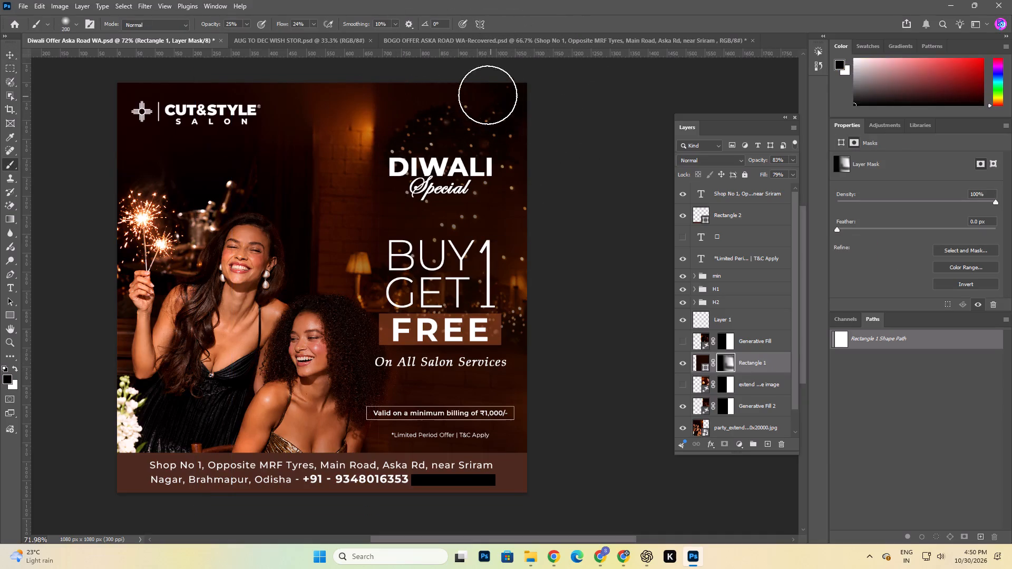
pyautogui.moveTo(387, 106); pyautogui.dragTo(539, 219)
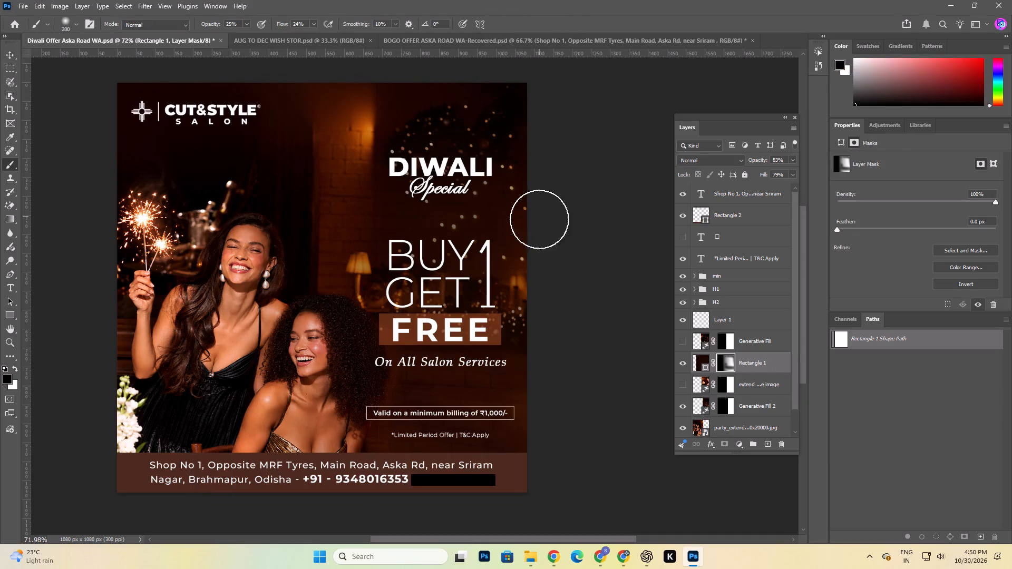
pyautogui.moveTo(539, 219); pyautogui.dragTo(539, 217)
pyautogui.moveTo(539, 228); pyautogui.dragTo(551, 252)
pyautogui.click(550, 270)
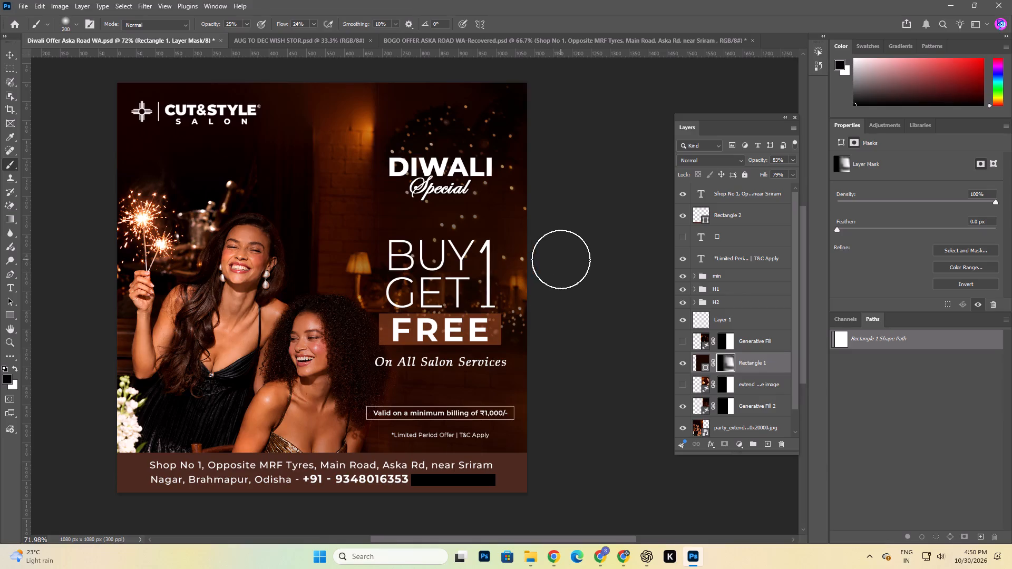
pyautogui.moveTo(342, 153); pyautogui.dragTo(486, 116)
pyautogui.moveTo(486, 116); pyautogui.dragTo(555, 166)
pyautogui.moveTo(546, 200); pyautogui.dragTo(566, 274)
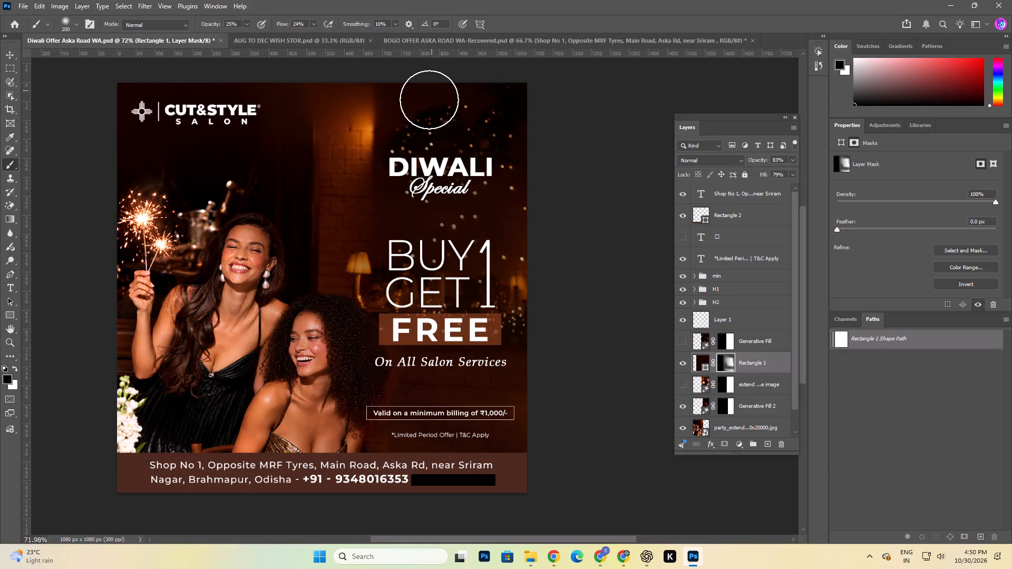
pyautogui.moveTo(429, 100); pyautogui.dragTo(551, 163)
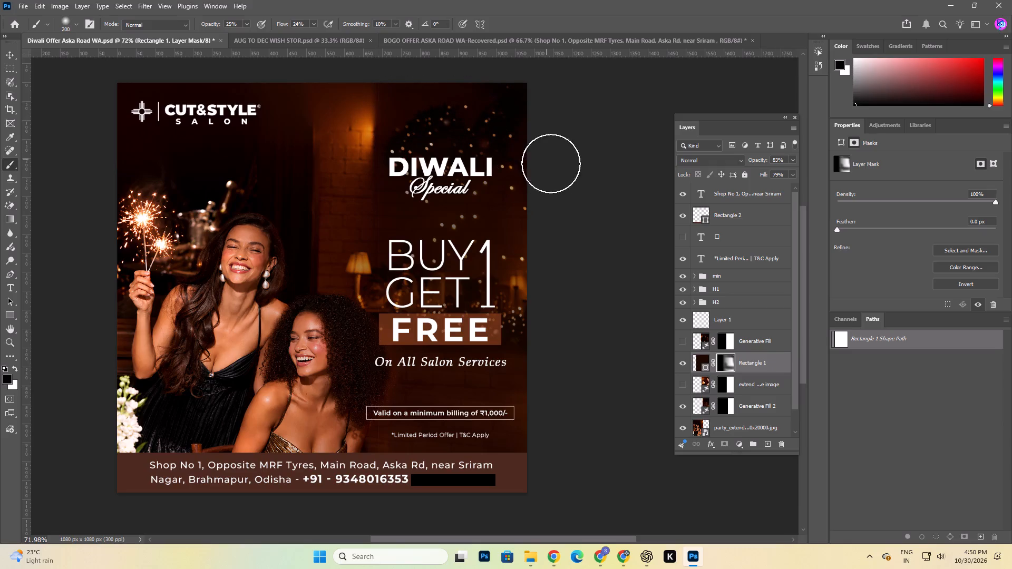
pyautogui.moveTo(551, 163); pyautogui.dragTo(558, 268)
# Paint white on the Rectangle 1 layer mask behind the BUY 1 GET 1 text to restore the dark overlay there.
pyautogui.press('x')
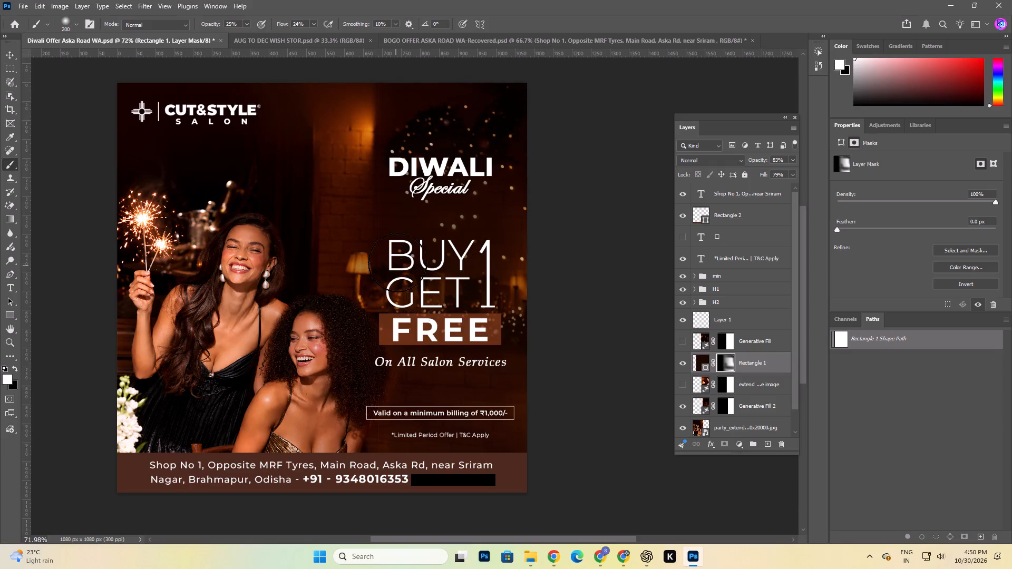
pyautogui.moveTo(397, 262); pyautogui.dragTo(447, 277)
pyautogui.moveTo(447, 277); pyautogui.dragTo(461, 276)
pyautogui.moveTo(454, 270); pyautogui.dragTo(407, 261)
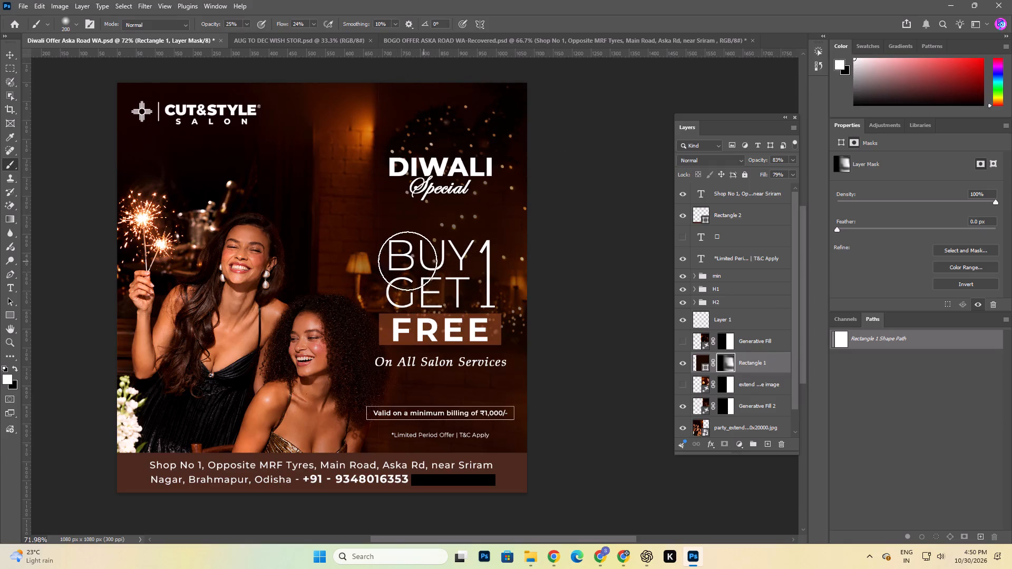
pyautogui.moveTo(407, 261); pyautogui.dragTo(527, 308)
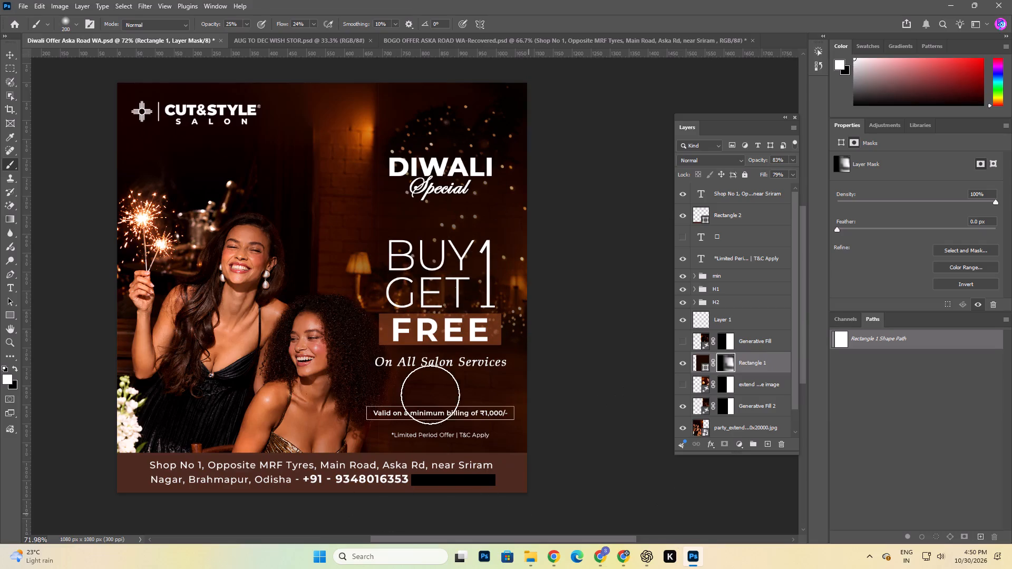
# Save the Diwali offer document, return to the Move tool and deselect all layers.
pyautogui.keyDown('alt'); pyautogui.scroll(-2, 472, 356); pyautogui.keyUp('alt')
pyautogui.hotkey('ctrl', 's')
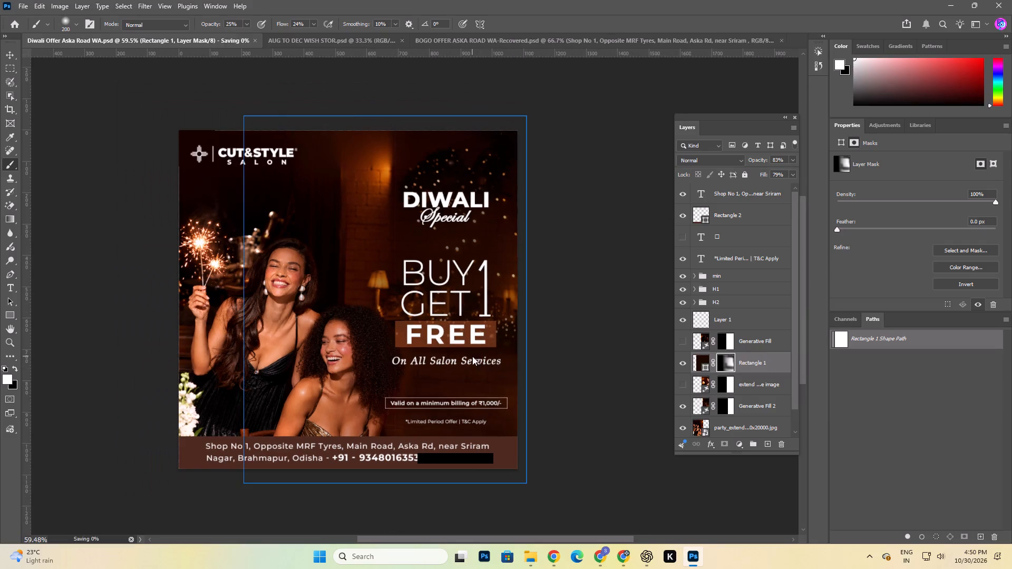
pyautogui.click(9, 55)
pyautogui.click(100, 180)
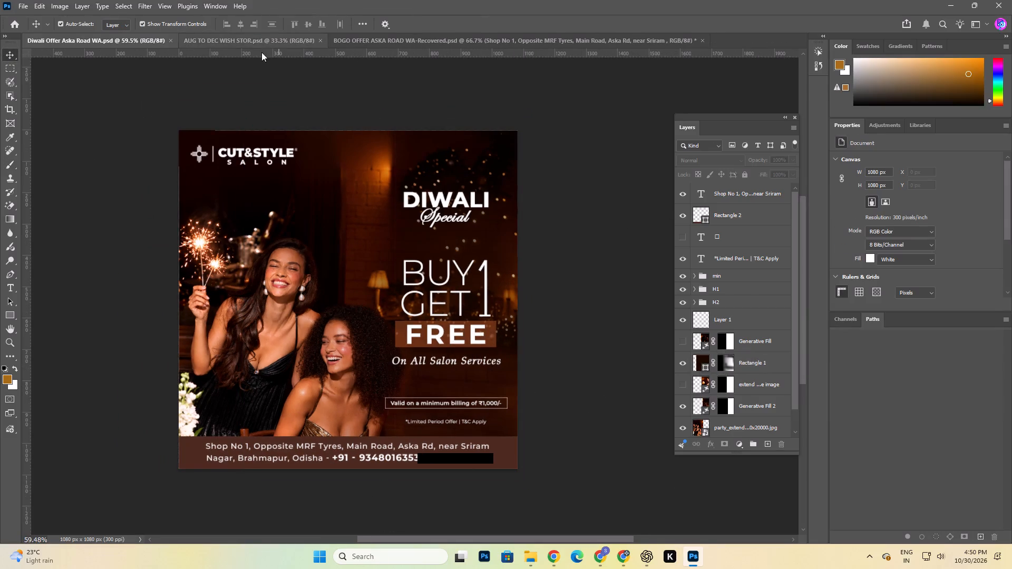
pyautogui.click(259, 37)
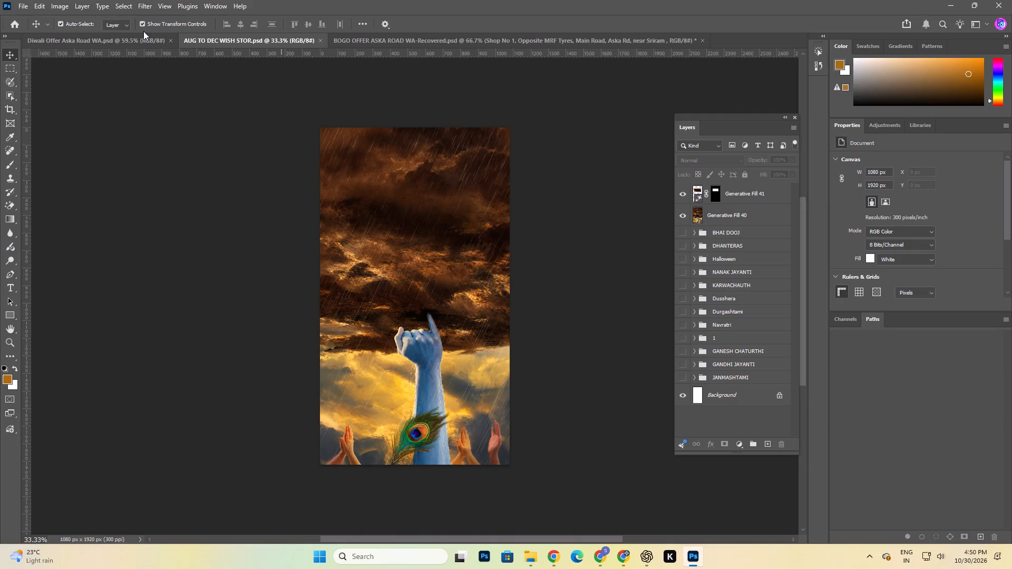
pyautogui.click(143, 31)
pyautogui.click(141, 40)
# Export the Diwali offer with Save for Web as a quality-100 JPEG, replacing Diwali-Offer-Aska-Road-WA in the ASKA ROAD folder.
pyautogui.click(20, 1)
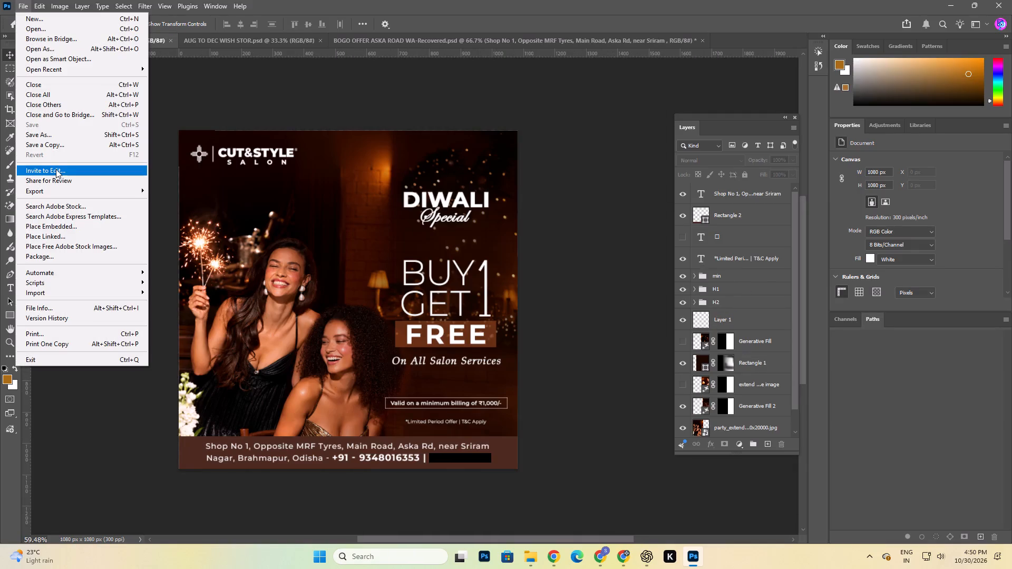
pyautogui.click(55, 193)
pyautogui.click(209, 233)
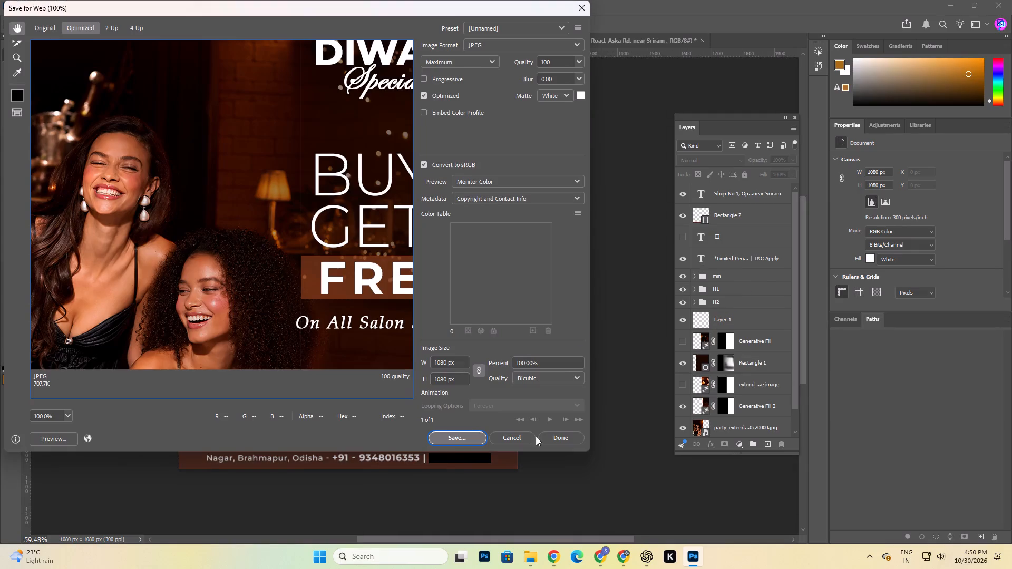
pyautogui.click(456, 442)
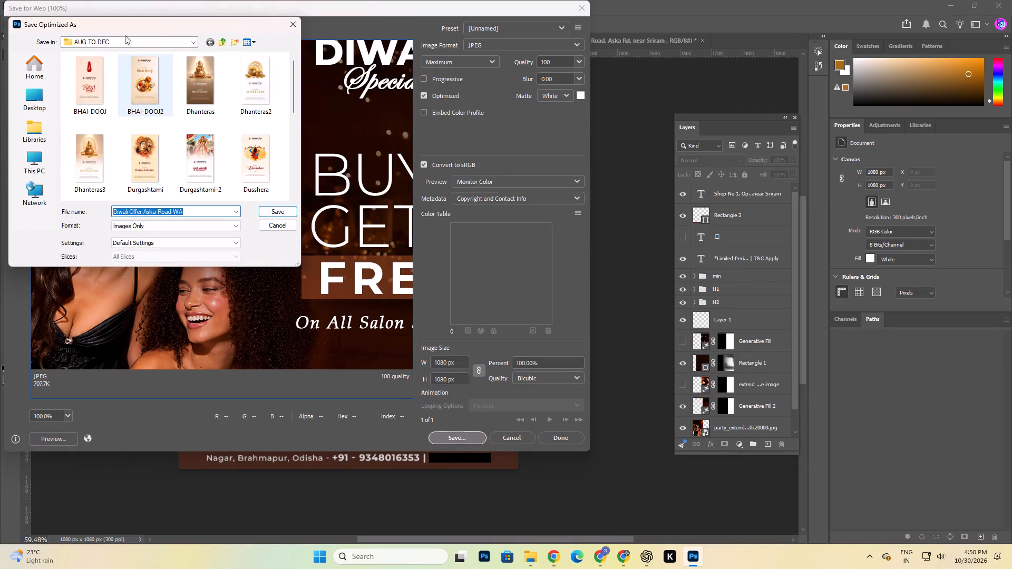
pyautogui.click(127, 49)
pyautogui.click(127, 47)
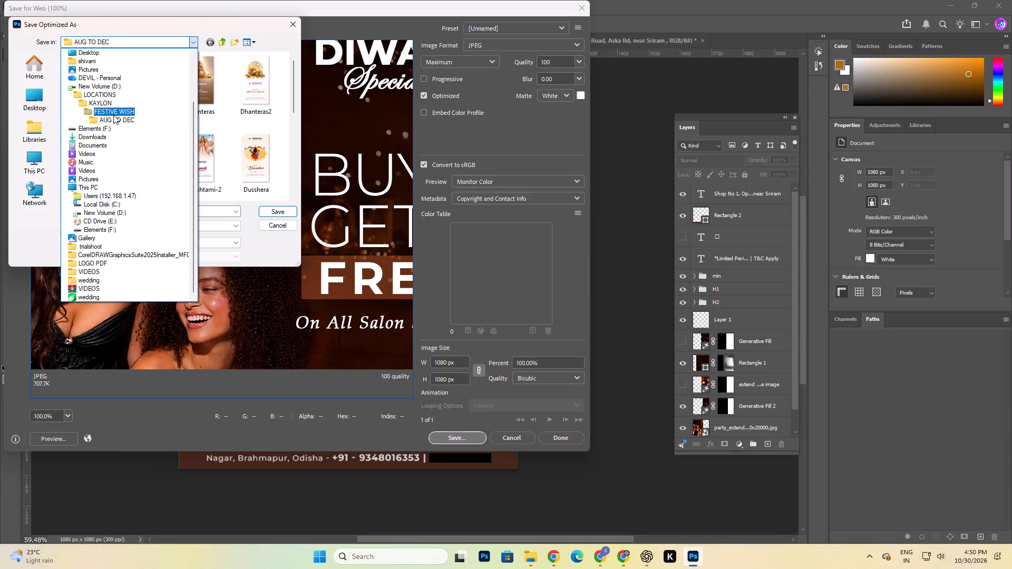
pyautogui.click(111, 92)
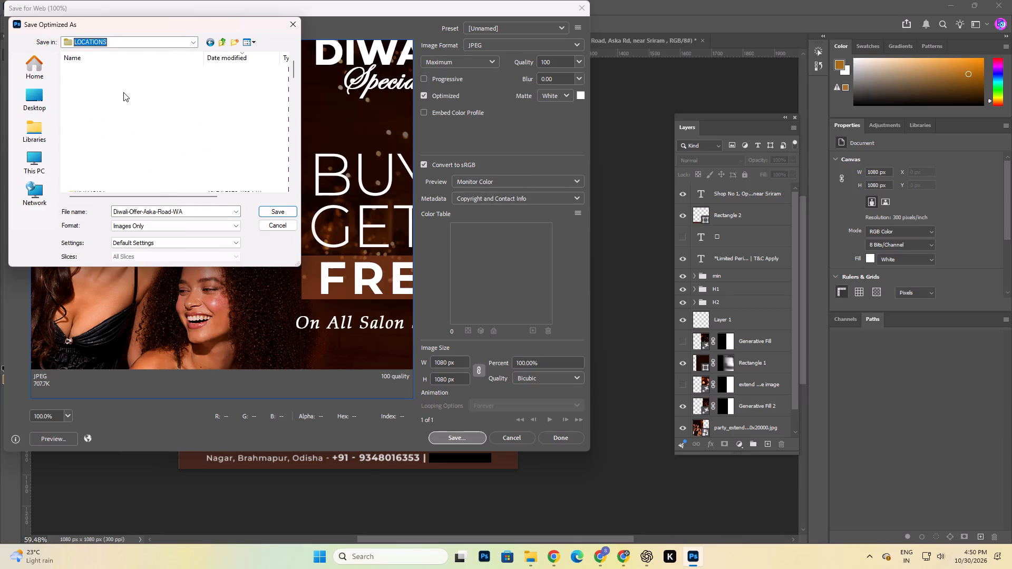
pyautogui.doubleClick(122, 69)
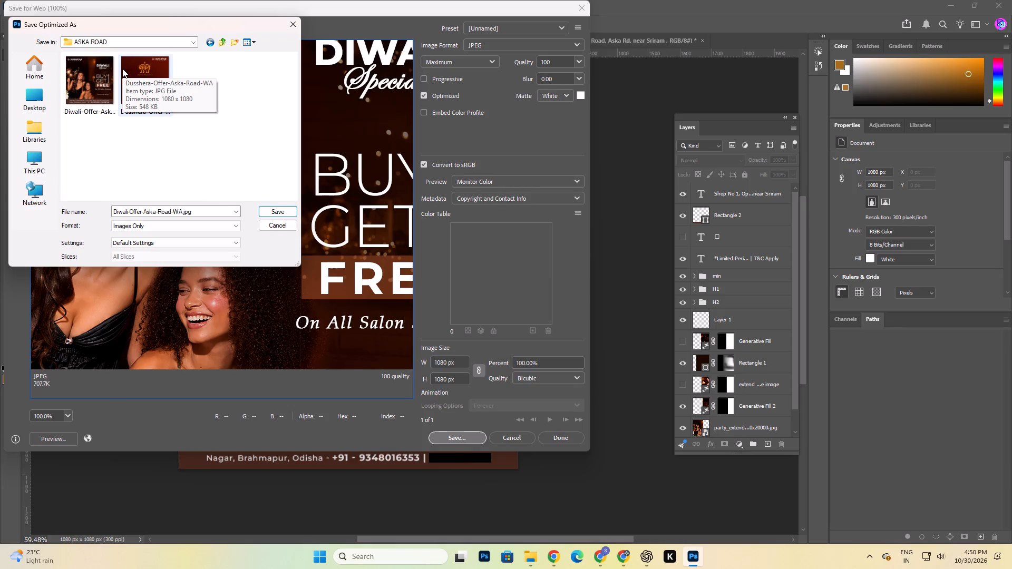
pyautogui.click(106, 87)
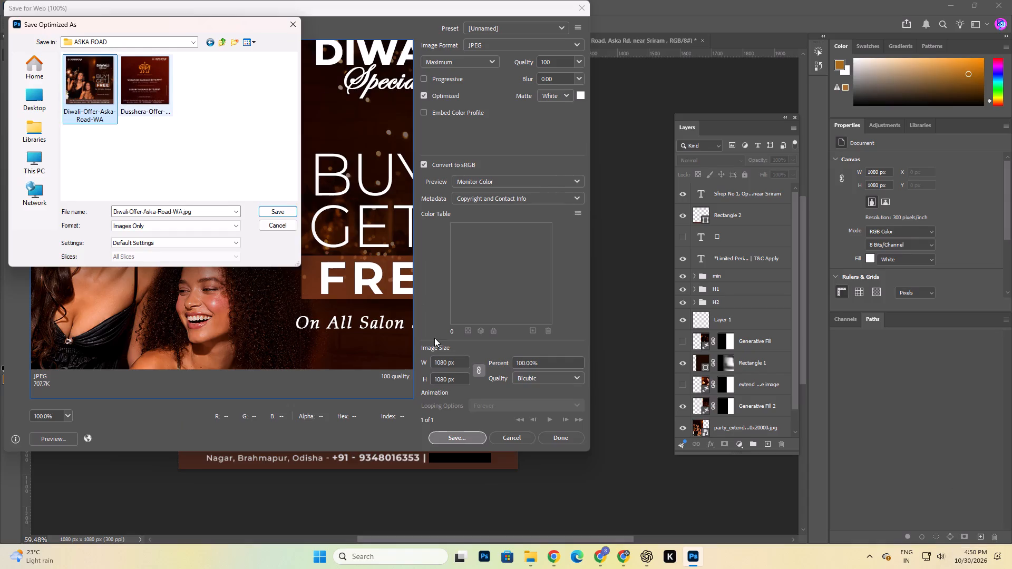
pyautogui.click(462, 434)
pyautogui.click(446, 438)
pyautogui.click(275, 215)
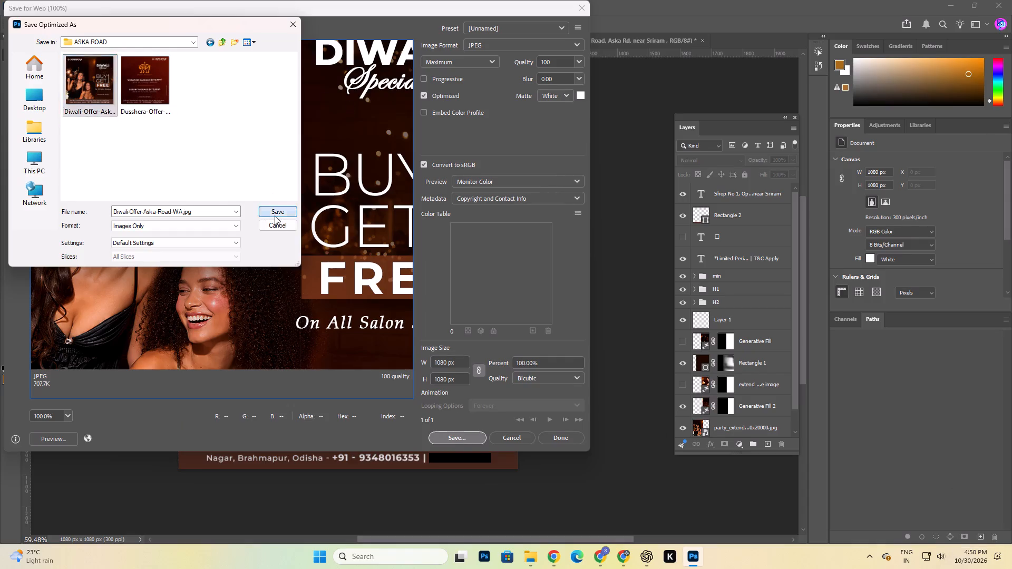
pyautogui.click(499, 303)
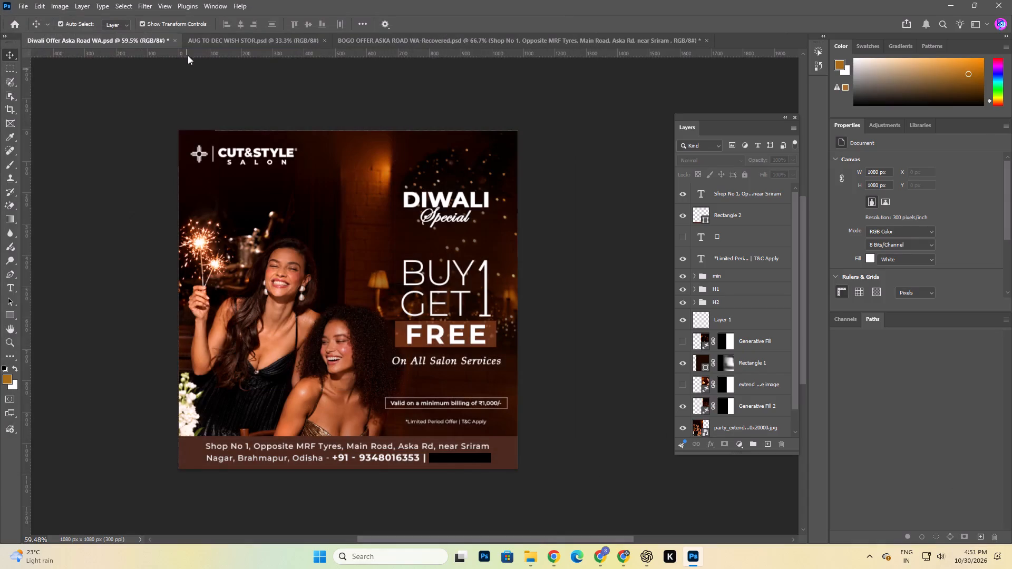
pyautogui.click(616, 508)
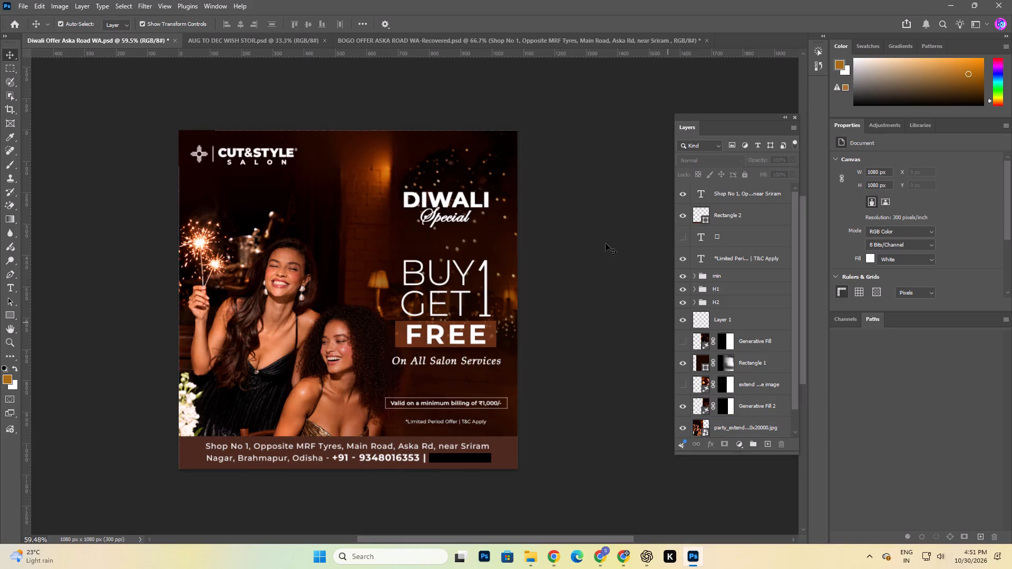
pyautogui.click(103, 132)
# Close the recovered BOGO OFFER ASKA ROAD WA document without saving its changes and return to the Diwali offer document.
pyautogui.click(278, 48)
pyautogui.click(283, 42)
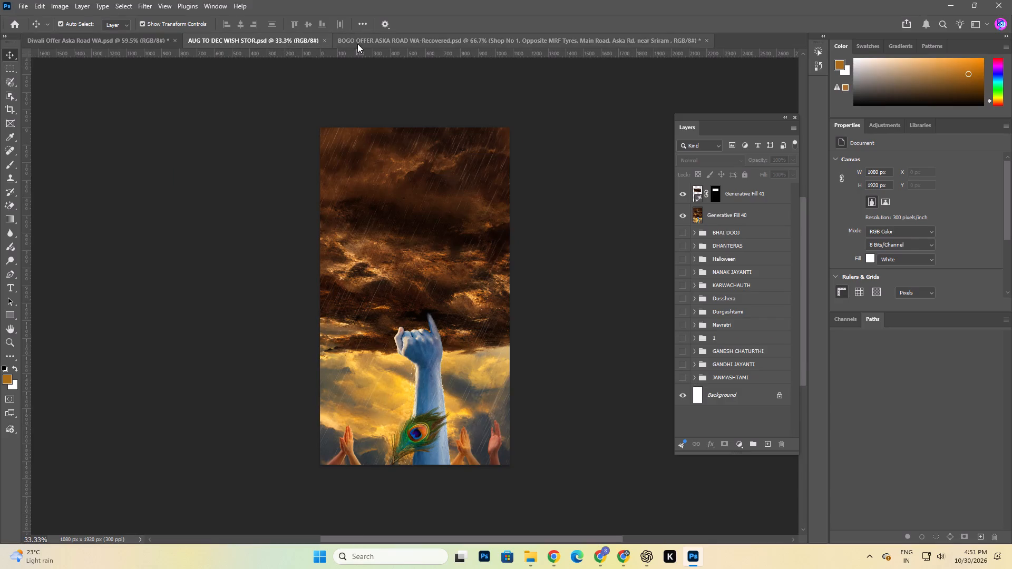
pyautogui.click(357, 44)
pyautogui.click(708, 40)
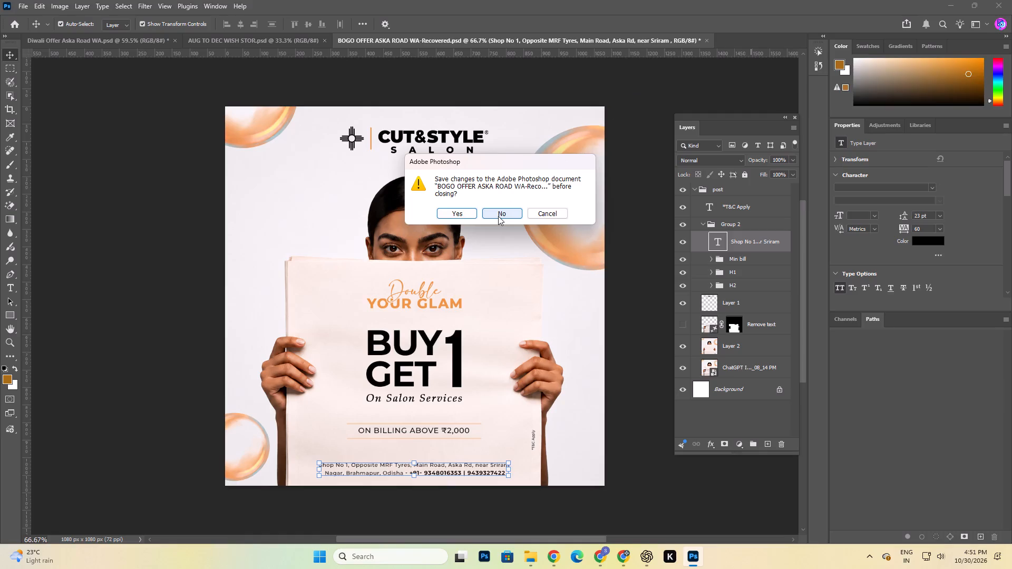
pyautogui.click(498, 216)
pyautogui.click(143, 42)
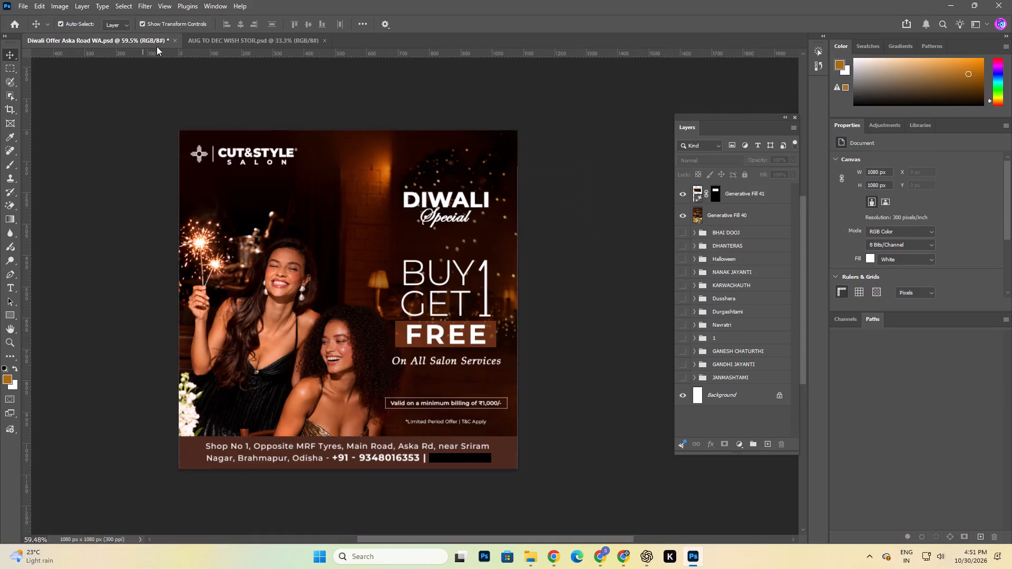
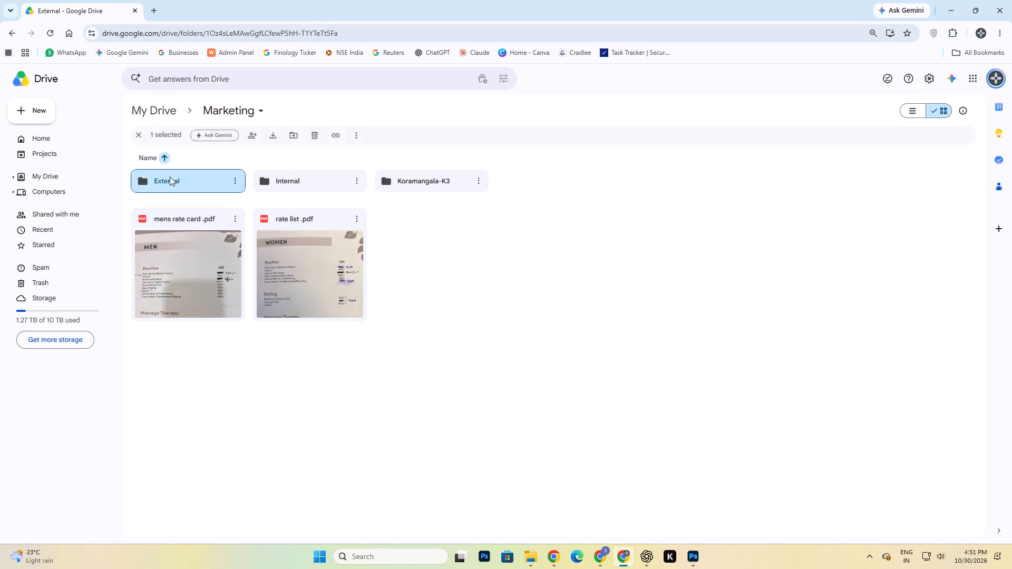
# Upload the Diwali-Offer-Aska-Road-WA image from the local ASKA ROAD folder to the ASKA ROAD folder inside Franchise creatives on Google Drive.
pyautogui.doubleClick(542, 181)
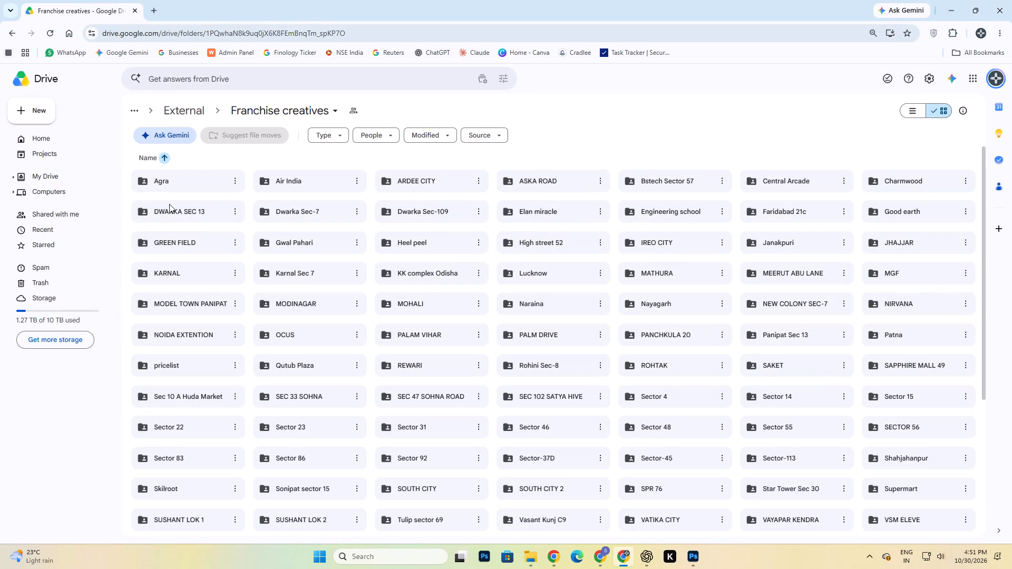
pyautogui.doubleClick(548, 188)
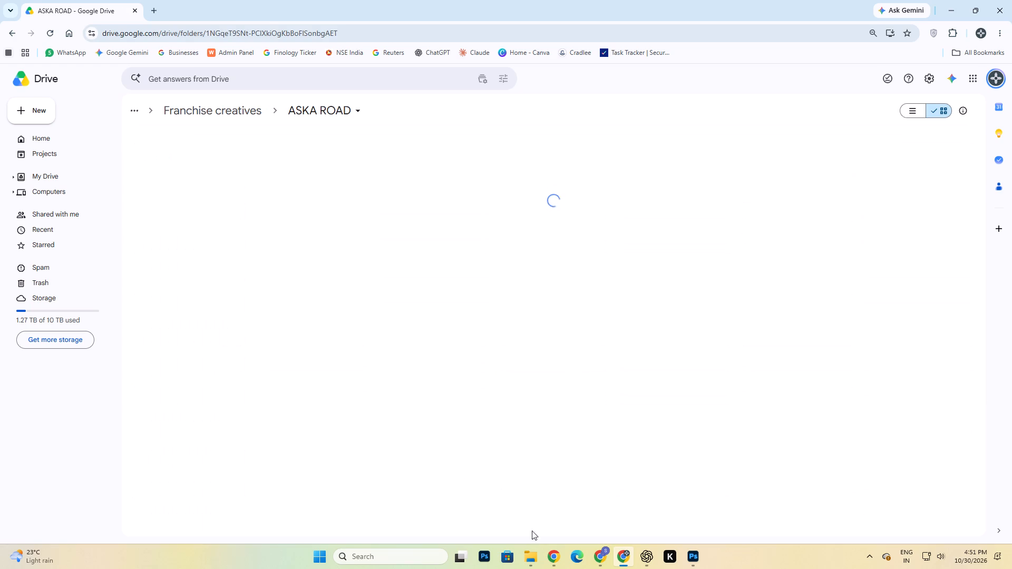
pyautogui.click(532, 568)
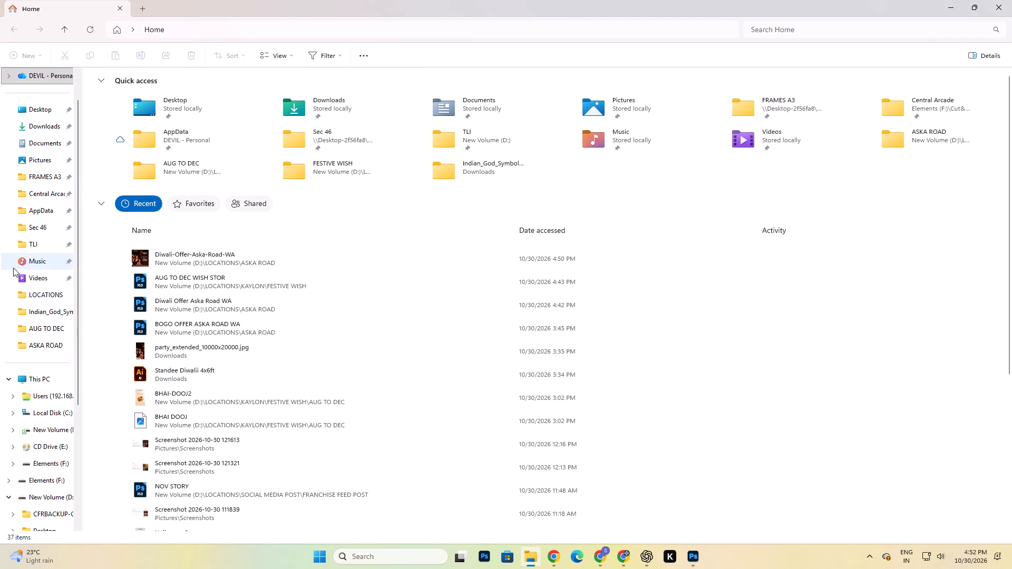
pyautogui.click(43, 346)
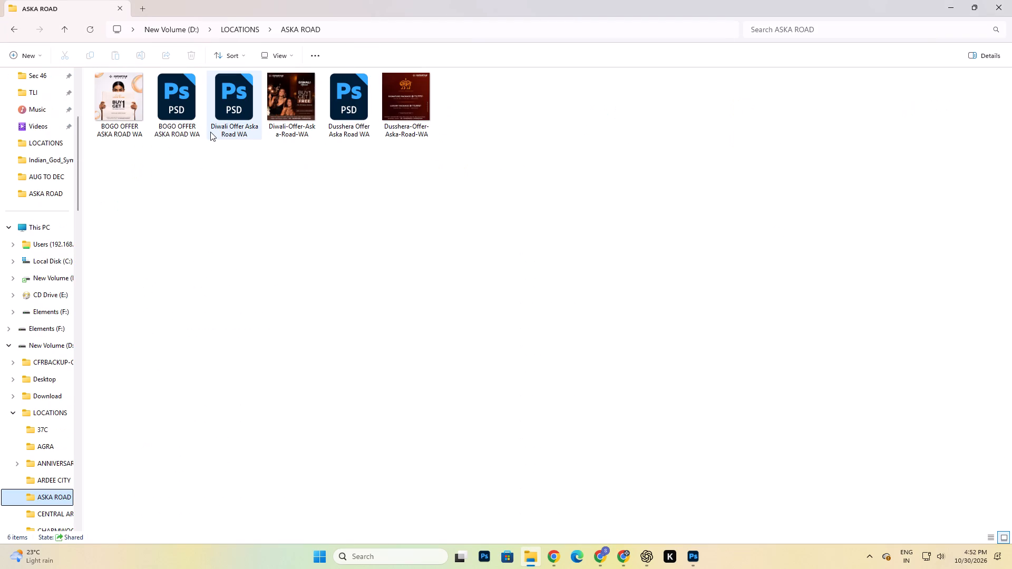
pyautogui.moveTo(288, 101); pyautogui.dragTo(628, 558)
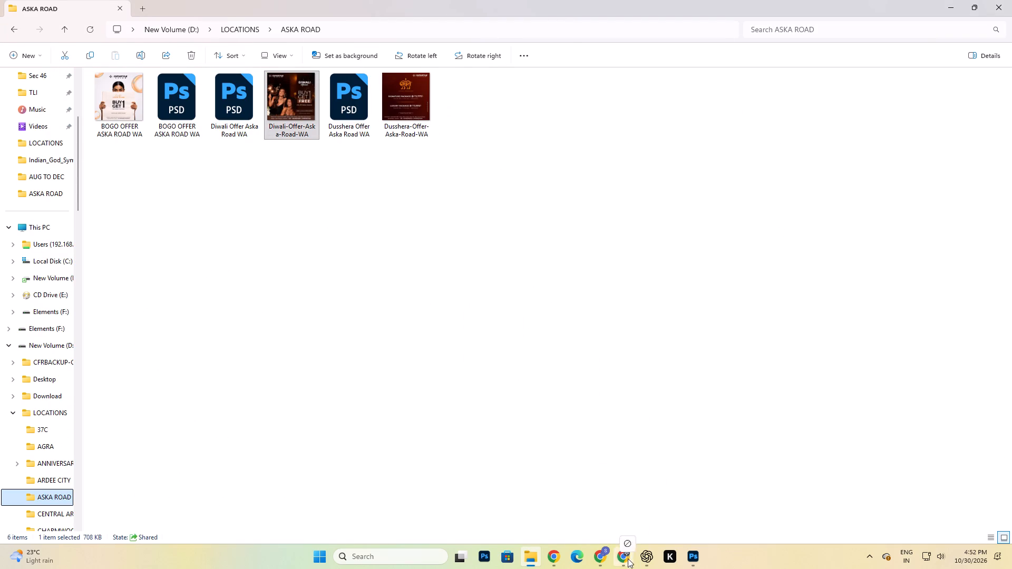
pyautogui.moveTo(628, 558); pyautogui.dragTo(585, 339)
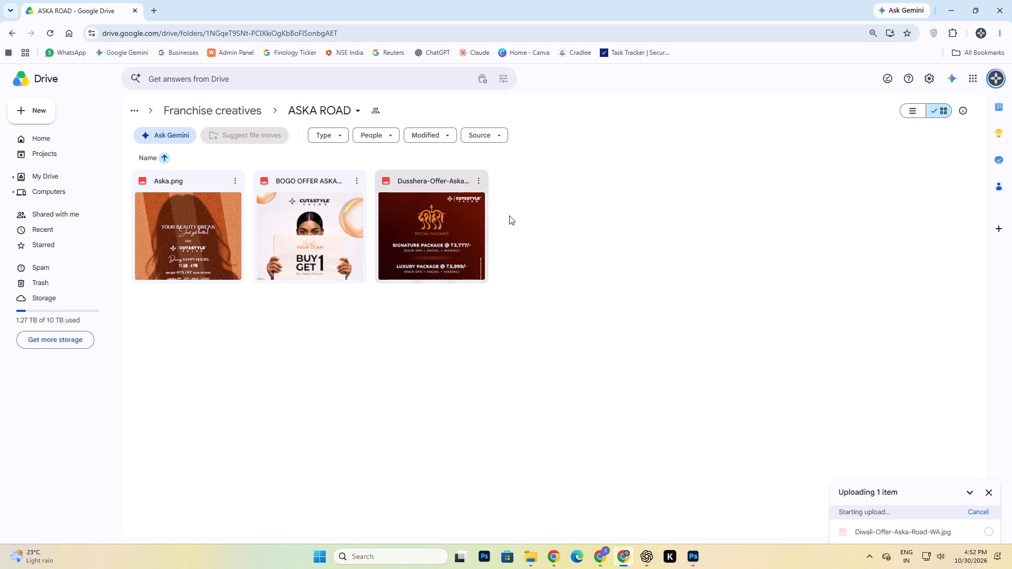
# In Cradlee, comment "Please connect with ASM for creative." on ticket 3898, close the ticket and return to the task list.
pyautogui.click(549, 555)
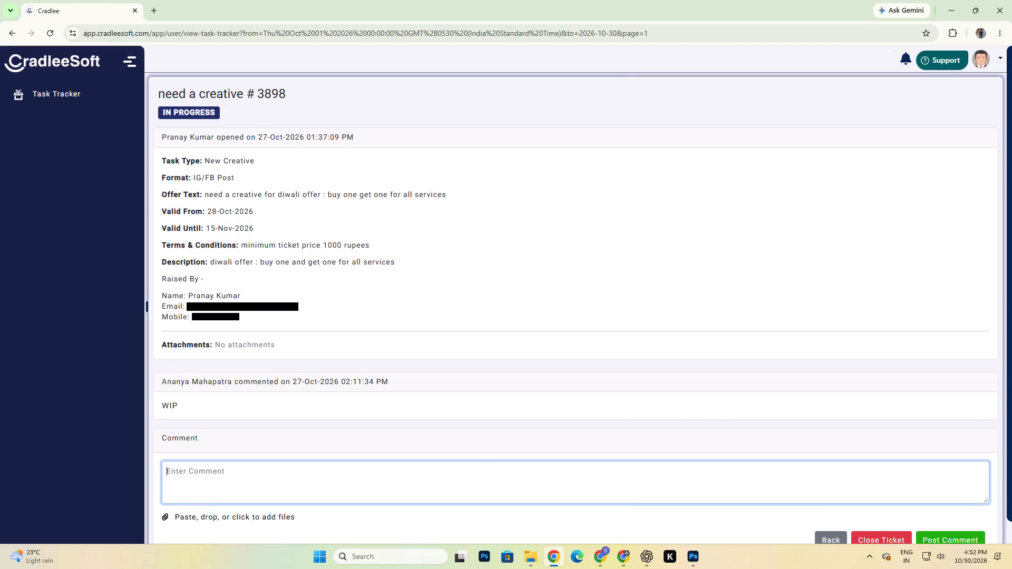
pyautogui.click(378, 486)
pyautogui.hotkey('shift', 'p')
pyautogui.write('lease connect with AAS')
pyautogui.hotkey('shift', 'BackSpace')
pyautogui.hotkey('shift', 'BackSpace')
pyautogui.write('SM for creative.')
pyautogui.scroll(-3, 887, 459)
pyautogui.click(880, 517)
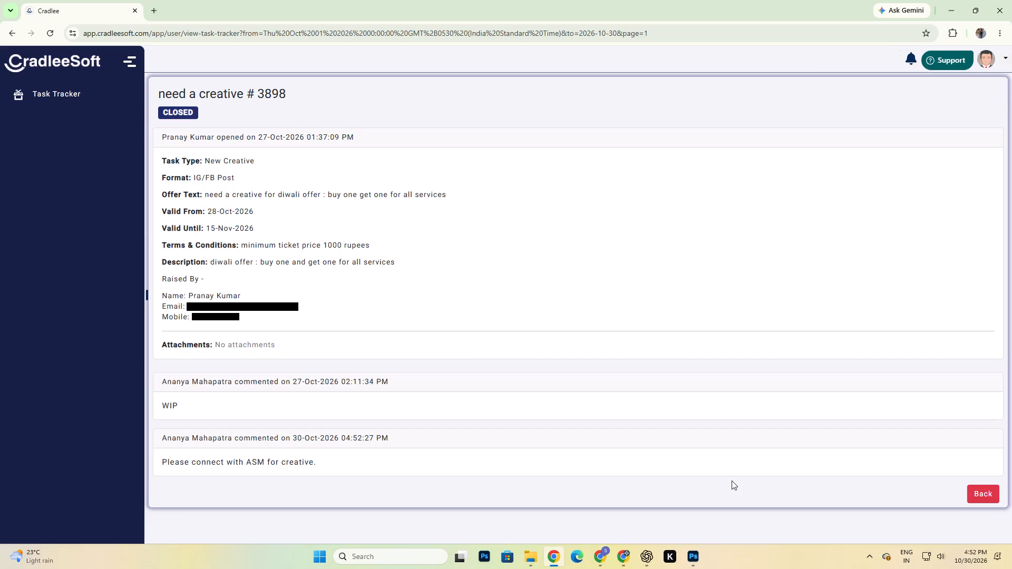
pyautogui.click(985, 492)
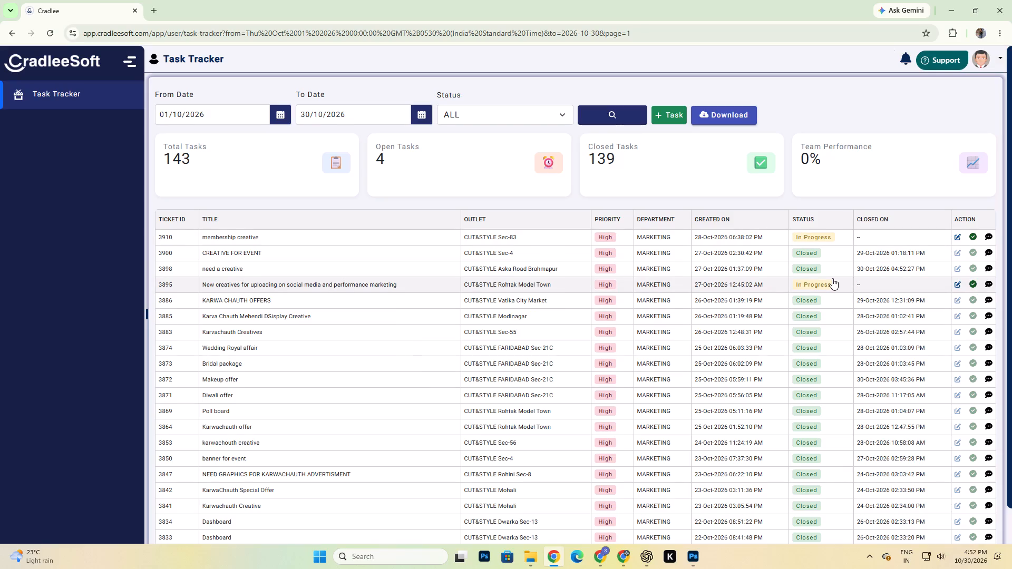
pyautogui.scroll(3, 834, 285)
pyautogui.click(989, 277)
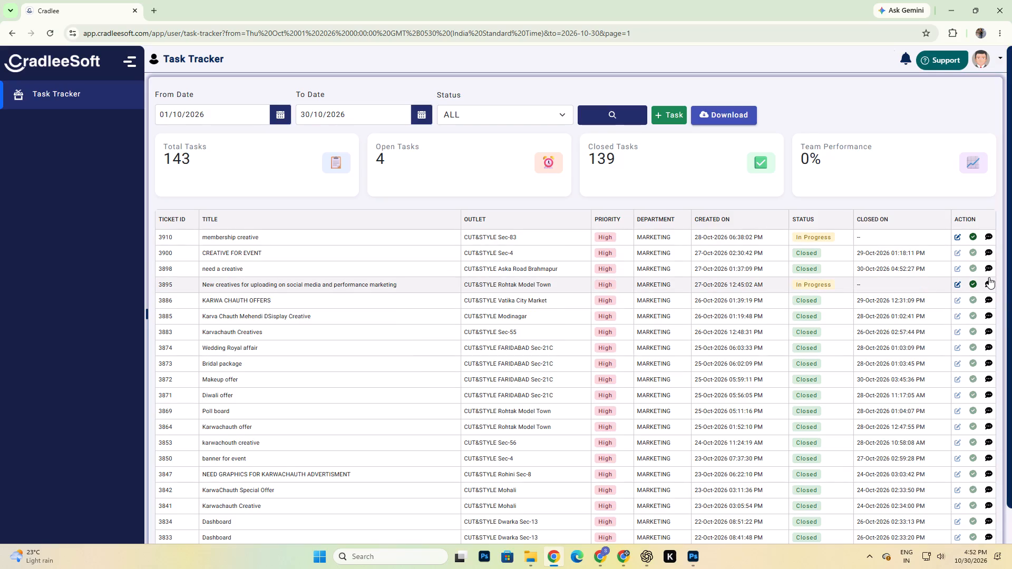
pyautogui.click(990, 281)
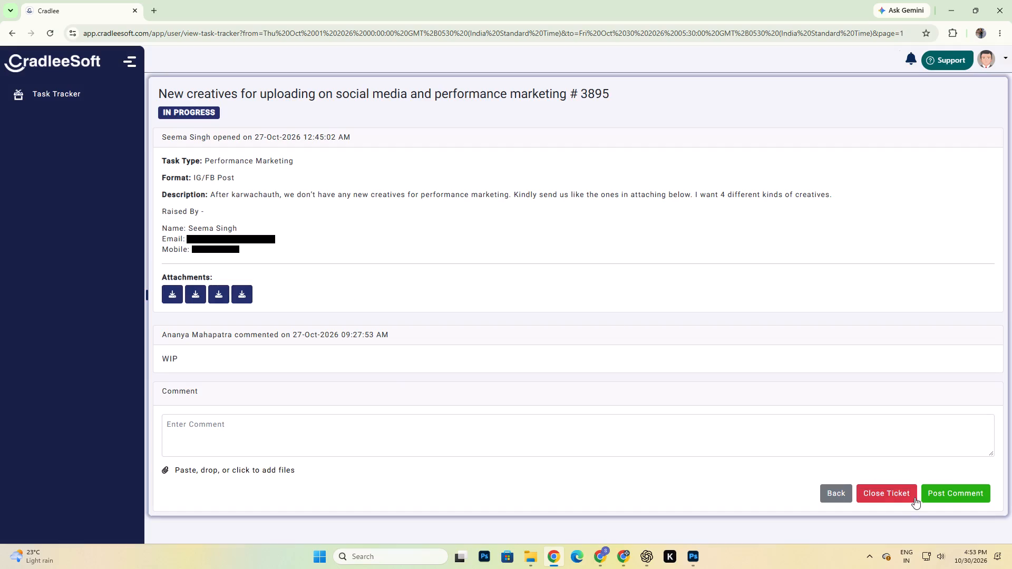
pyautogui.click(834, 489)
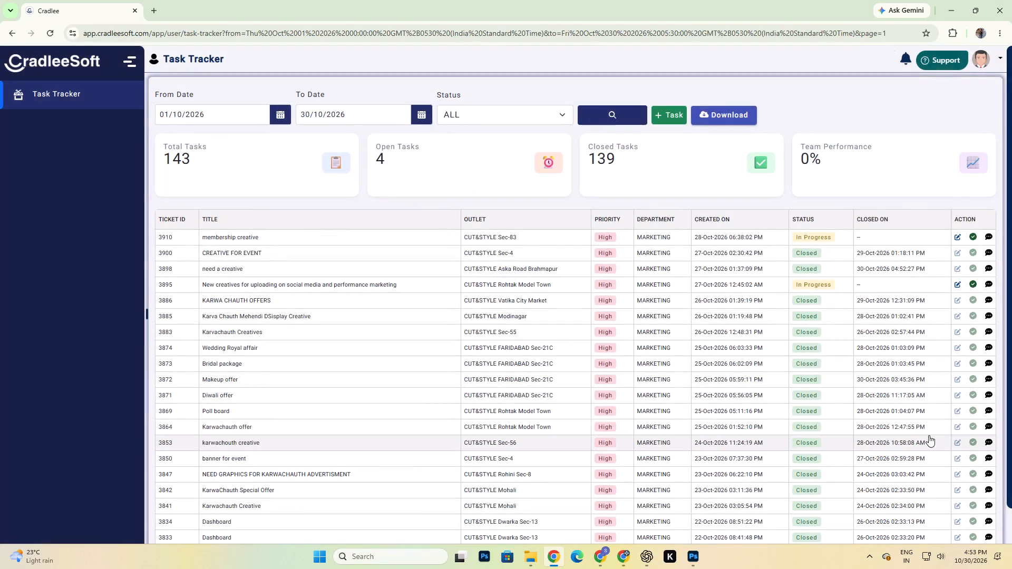
# Open Rohtak Model Town ticket 3895, comment "Done & Shared", close the ticket and return to the task list.
pyautogui.click(988, 281)
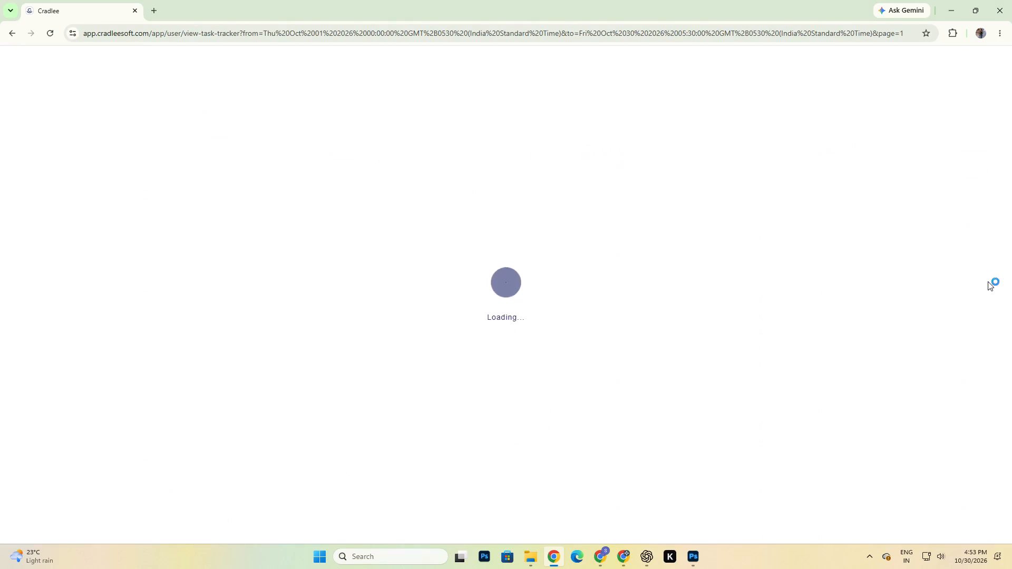
pyautogui.click(230, 384)
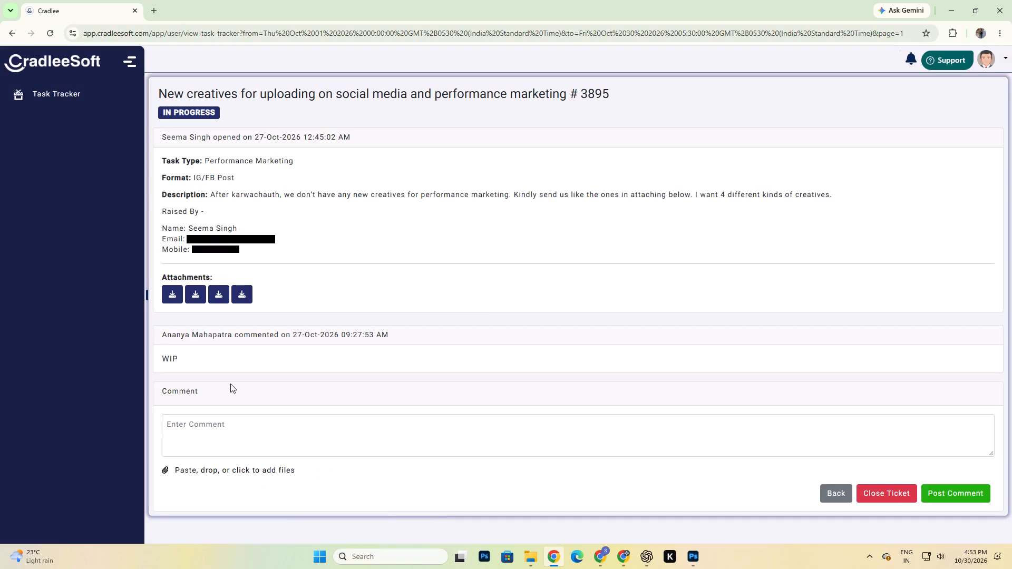
pyautogui.click(239, 453)
pyautogui.write('Do')
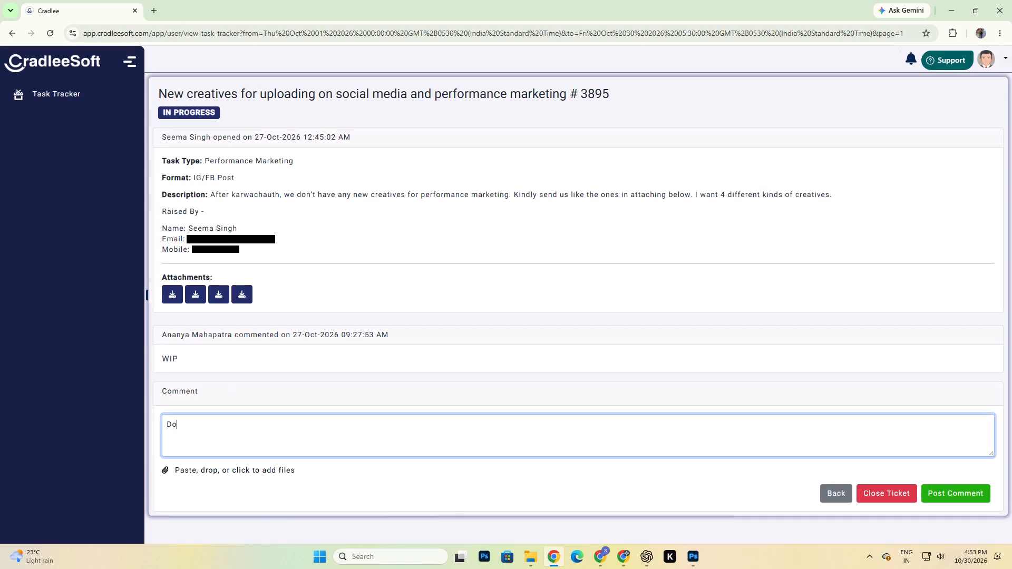
pyautogui.write('ne & Share')
pyautogui.press('d')
pyautogui.click(898, 501)
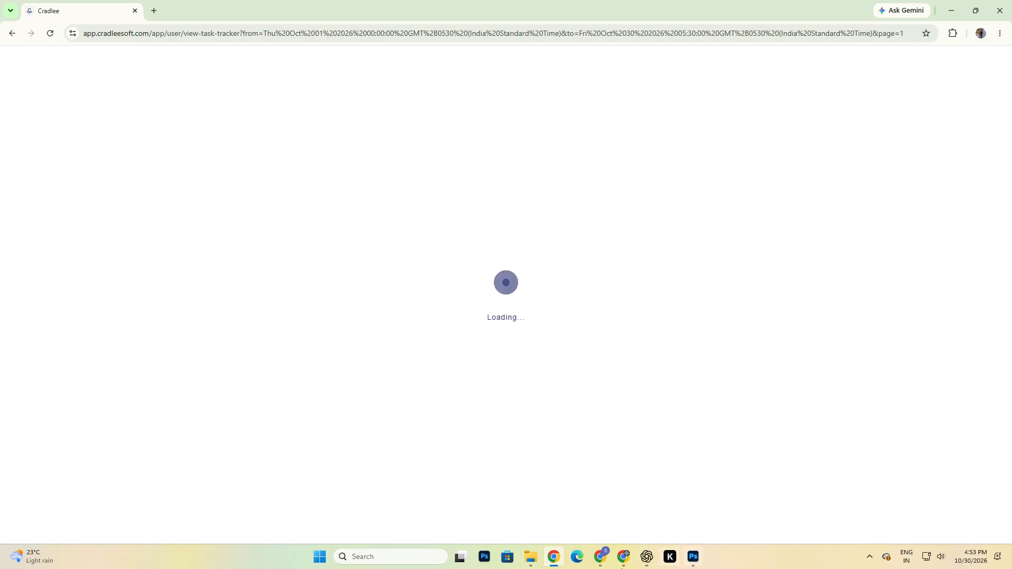
pyautogui.click(984, 443)
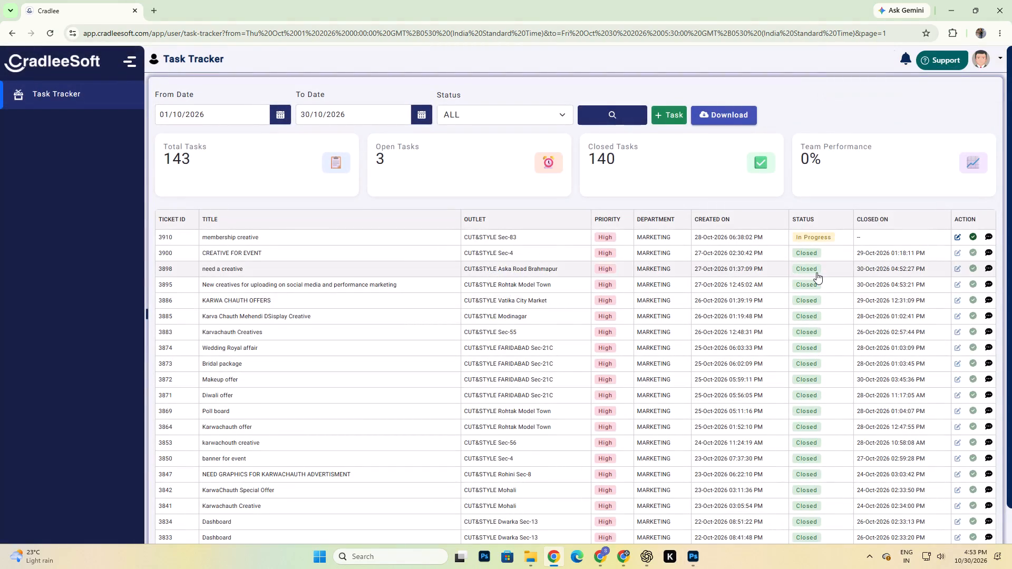
# Look through the rest of the Task Tracker list for tickets that are still open.
pyautogui.scroll(-6, 817, 277)
pyautogui.scroll(-6, 831, 416)
pyautogui.click(960, 525)
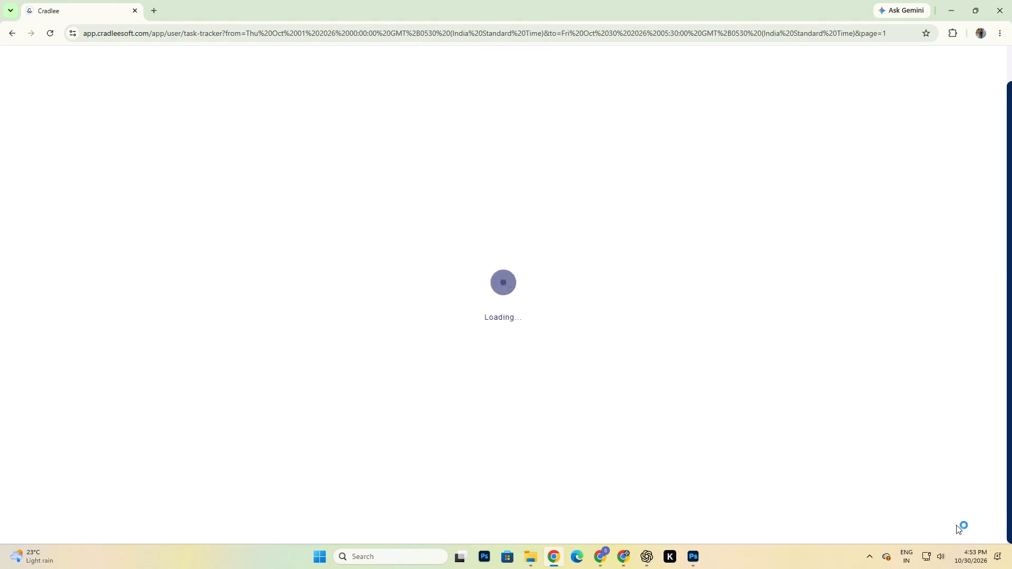
pyautogui.scroll(-5, 930, 503)
pyautogui.click(941, 534)
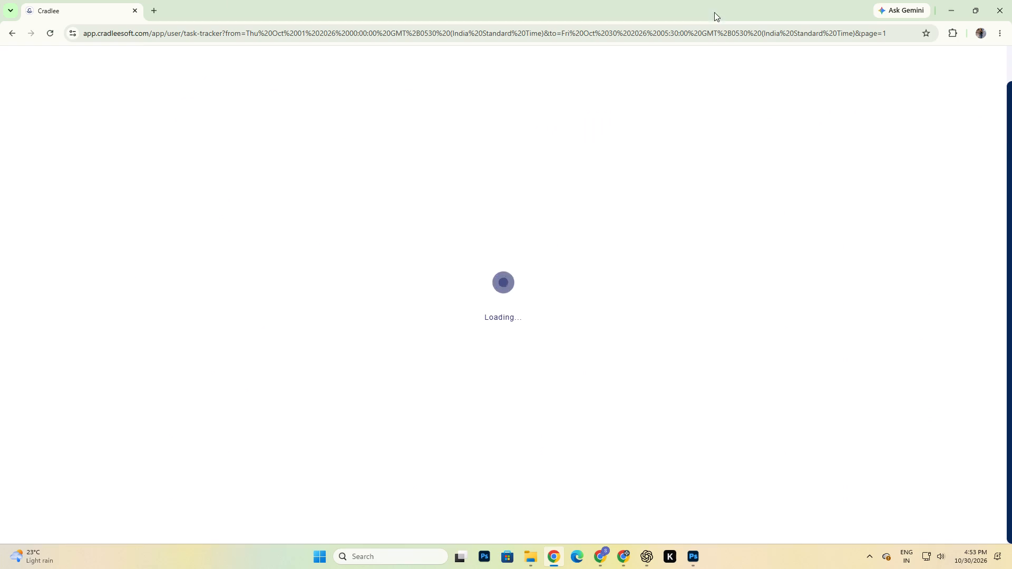
pyautogui.scroll(5, 868, 298)
pyautogui.scroll(5, 562, 462)
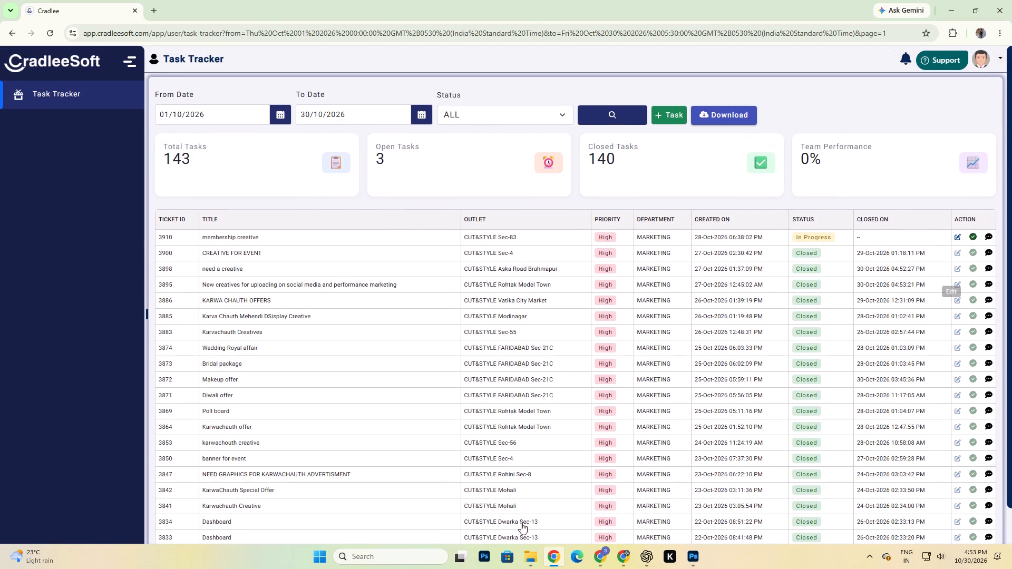
# Switch to Photoshop and examine the Diwali Offer Aska Road WA creative up close and as a whole.
pyautogui.click(694, 561)
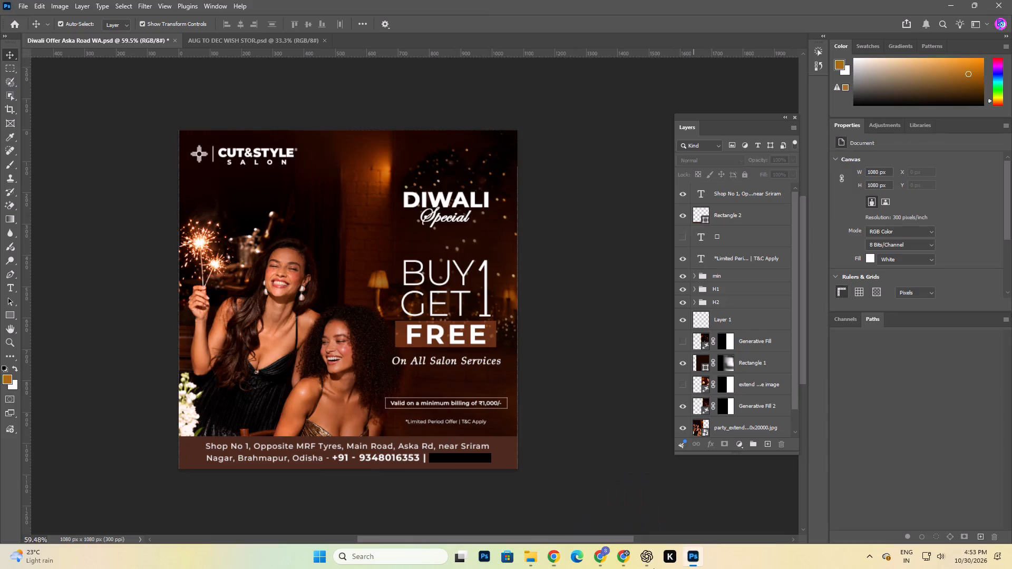
pyautogui.click(211, 47)
pyautogui.click(211, 117)
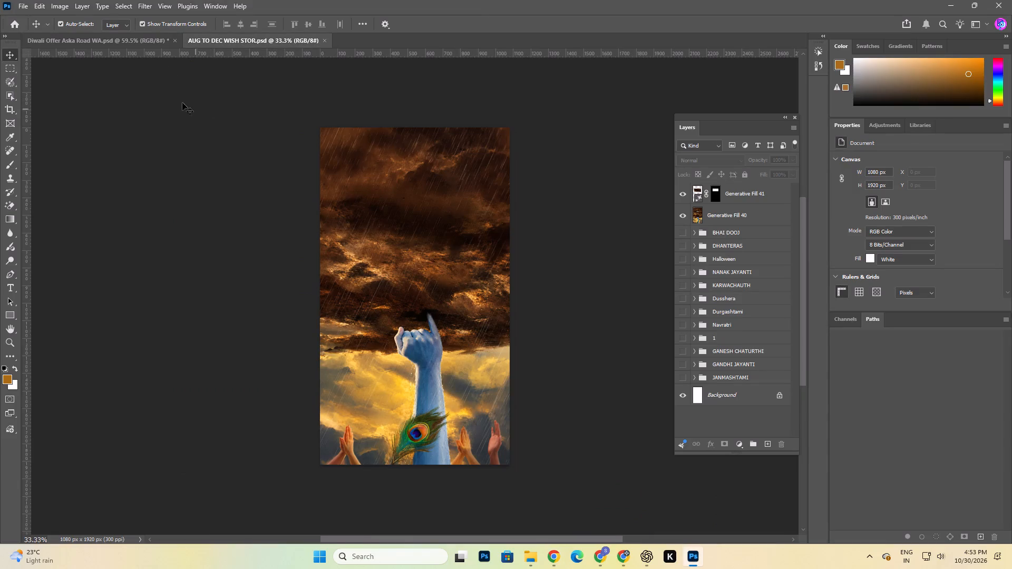
pyautogui.click(142, 40)
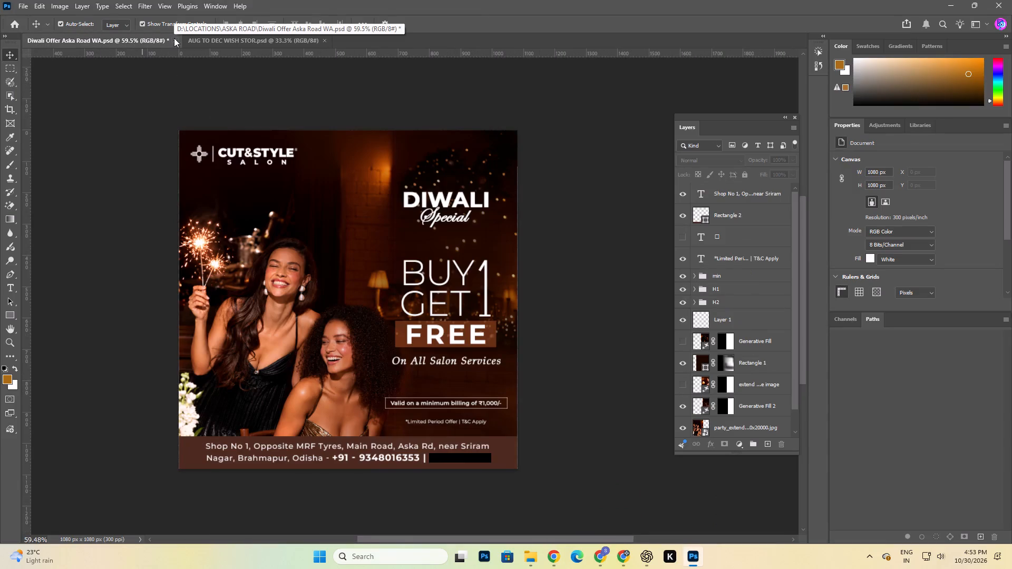
pyautogui.click(588, 225)
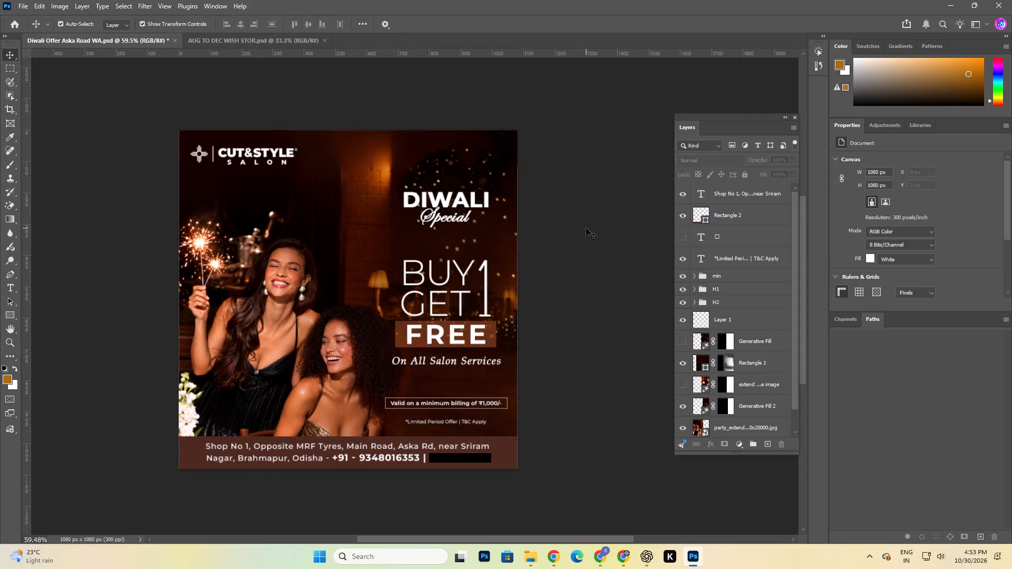
pyautogui.scroll(-3, 586, 228)
pyautogui.keyDown('alt'); pyautogui.scroll(3, 454, 188); pyautogui.keyUp('alt')
pyautogui.scroll(-4, 570, 285)
pyautogui.press('space')
pyautogui.press('space')
pyautogui.press('space')
pyautogui.press('space')
pyautogui.press('space')
pyautogui.press('space')
pyautogui.press('space')
pyautogui.press('space')
pyautogui.press('space')
pyautogui.press('space')
pyautogui.press('space')
pyautogui.press('space')
pyautogui.press('space')
pyautogui.press('space')
pyautogui.press('space')
pyautogui.press('space')
pyautogui.press('space')
pyautogui.press('space')
pyautogui.press('space')
pyautogui.press('space')
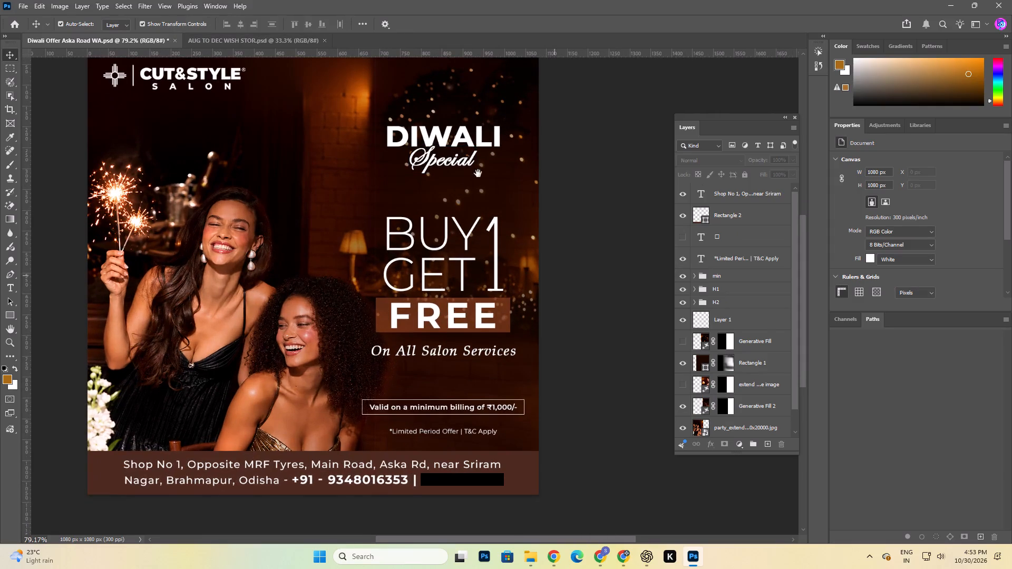
pyautogui.moveTo(453, 142); pyautogui.dragTo(488, 151)
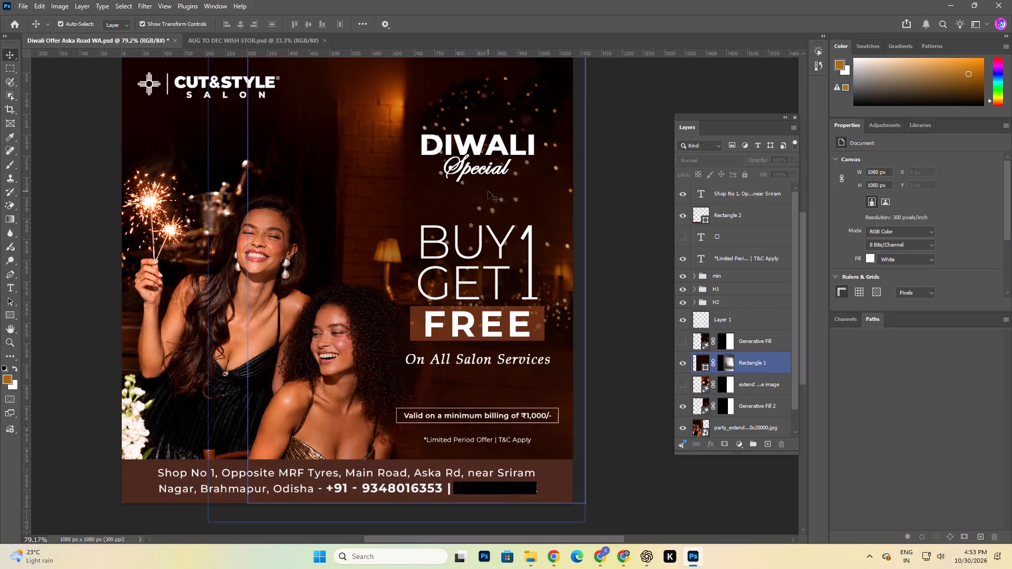
pyautogui.click(637, 117)
pyautogui.keyDown('alt'); pyautogui.scroll(-3, 386, 238); pyautogui.keyUp('alt')
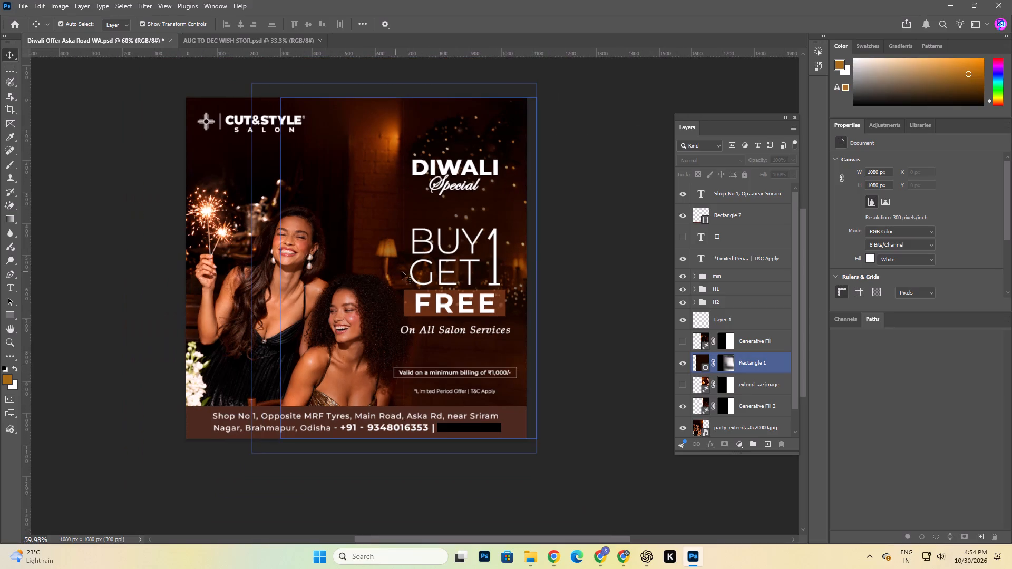
pyautogui.click(548, 182)
pyautogui.press('space')
pyautogui.press('space')
pyautogui.press('space')
pyautogui.press('space')
pyautogui.press('space')
pyautogui.moveTo(426, 228); pyautogui.dragTo(408, 225)
# In the AUG TO DEC WISH STOR document, group the Generative Fill 41 and Generative Fill 40 layers and name the group 1.
pyautogui.click(233, 35)
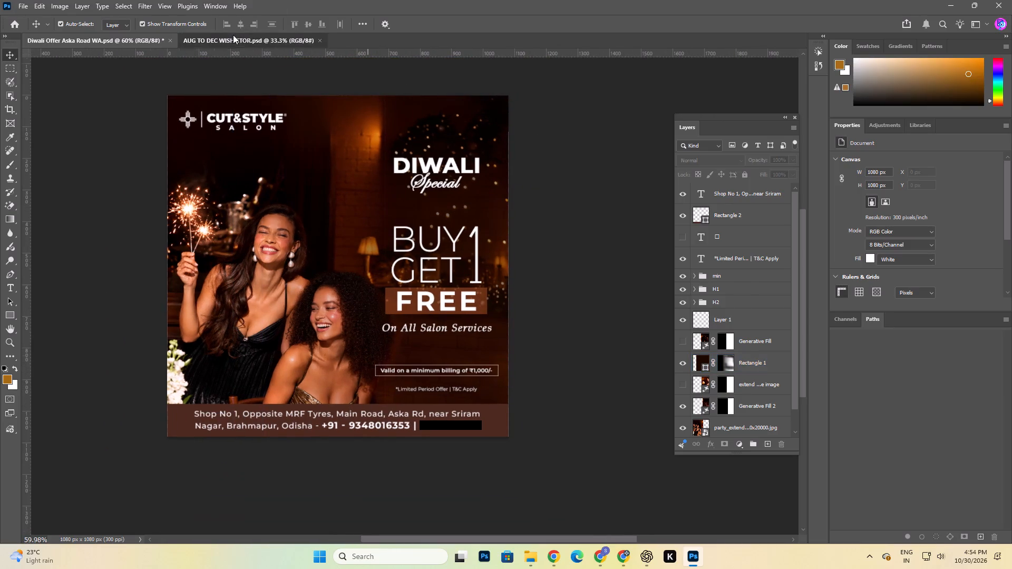
pyautogui.click(201, 184)
pyautogui.press('space')
pyautogui.press('space')
pyautogui.press('space')
pyautogui.press('space')
pyautogui.press('space')
pyautogui.press('space')
pyautogui.press('space')
pyautogui.press('space')
pyautogui.press('space')
pyautogui.press('space')
pyautogui.press('space')
pyautogui.press('space')
pyautogui.press('space')
pyautogui.press('space')
pyautogui.press('space')
pyautogui.press('space')
pyautogui.press('space')
pyautogui.press('space')
pyautogui.moveTo(434, 252); pyautogui.dragTo(398, 244)
pyautogui.click(565, 302)
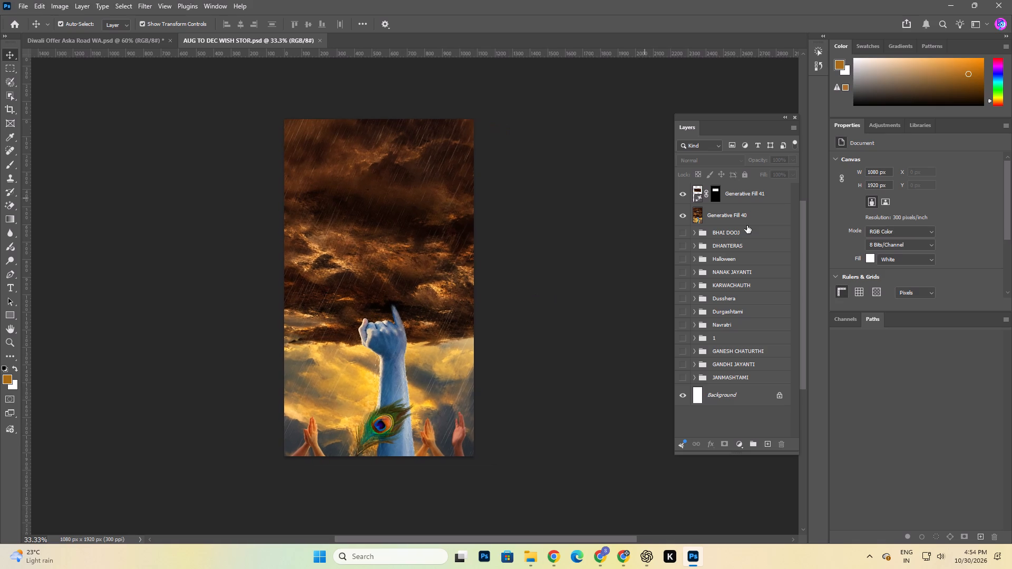
pyautogui.click(725, 222)
pyautogui.click(731, 204)
pyautogui.click(625, 248)
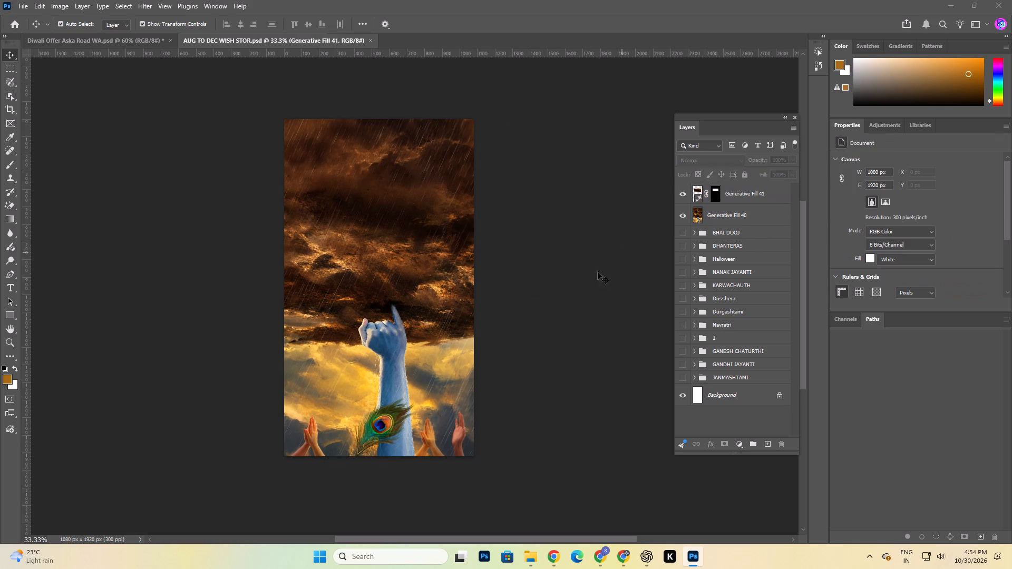
pyautogui.click(737, 218)
pyautogui.keyDown('ctrl'); pyautogui.click(753, 201); pyautogui.keyUp('ctrl')
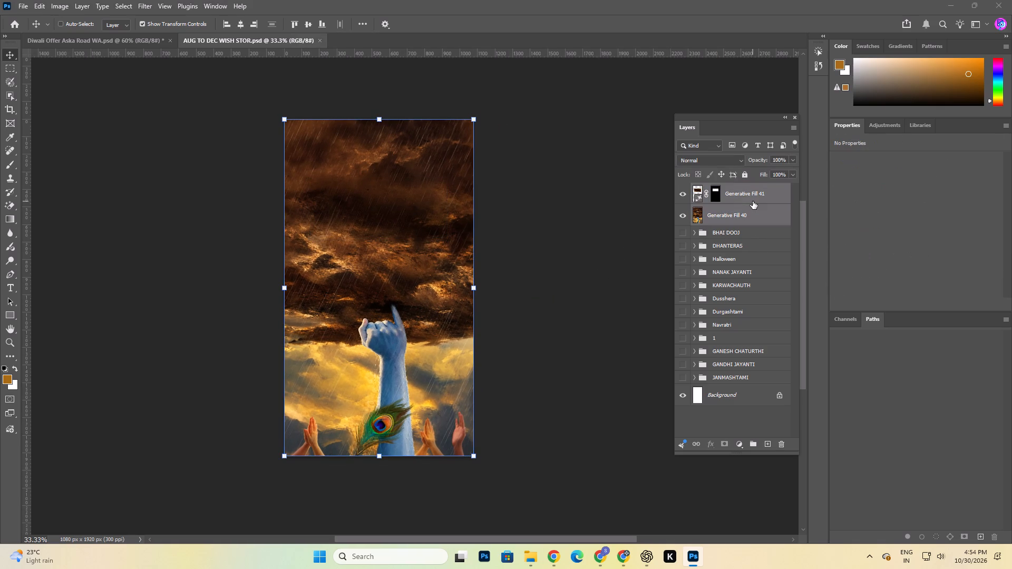
pyautogui.hotkey('ctrl', 'g')
pyautogui.doubleClick(723, 191)
pyautogui.press('1')
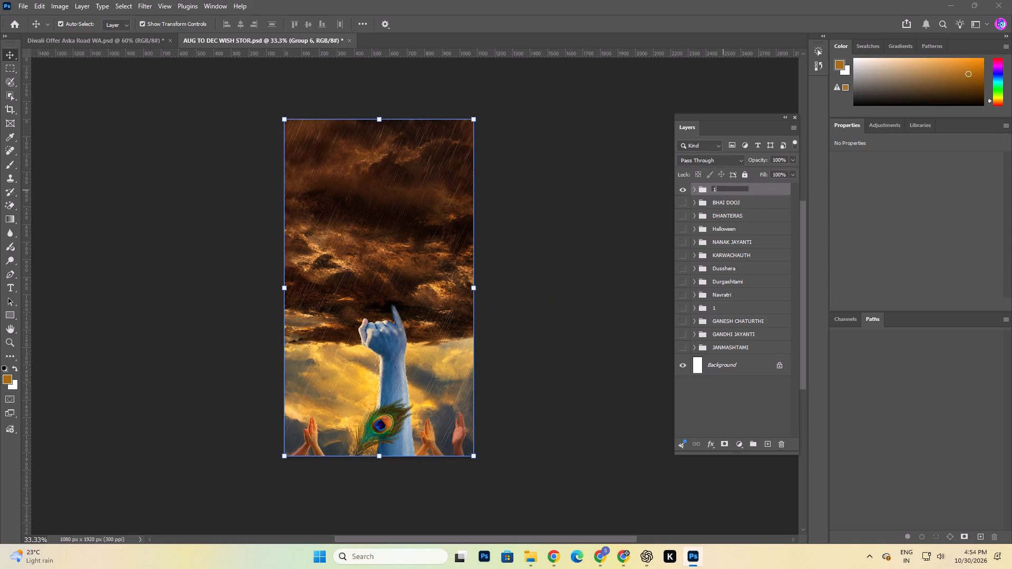
pyautogui.press('Return')
pyautogui.click(563, 204)
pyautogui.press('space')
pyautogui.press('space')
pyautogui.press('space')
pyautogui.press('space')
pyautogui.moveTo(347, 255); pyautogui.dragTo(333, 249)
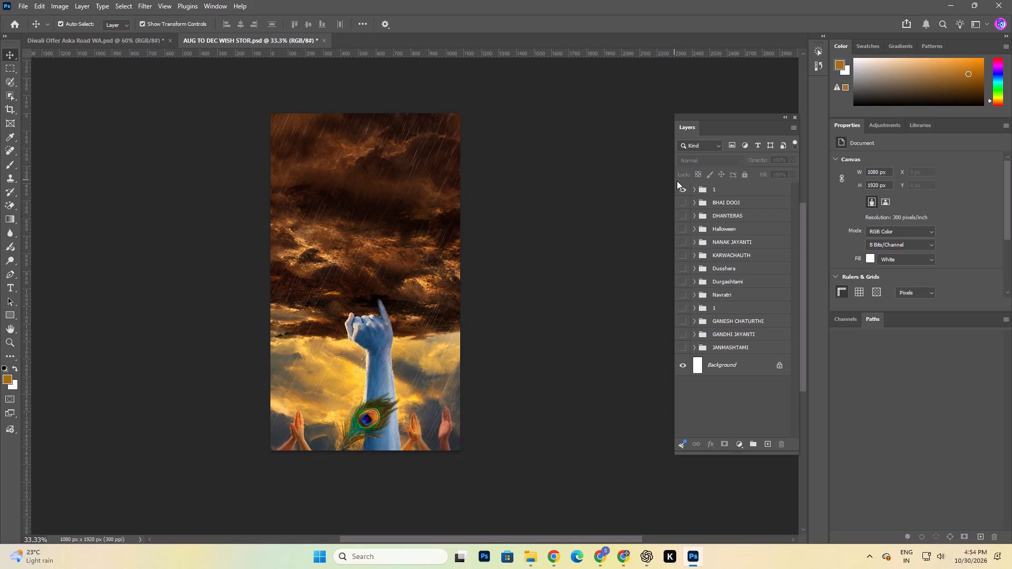
# Look through the festival design groups one at a time, from BHAI DOOJ down to JANMASHTAMI, with the top group 1 hidden.
pyautogui.click(677, 190)
pyautogui.click(689, 203)
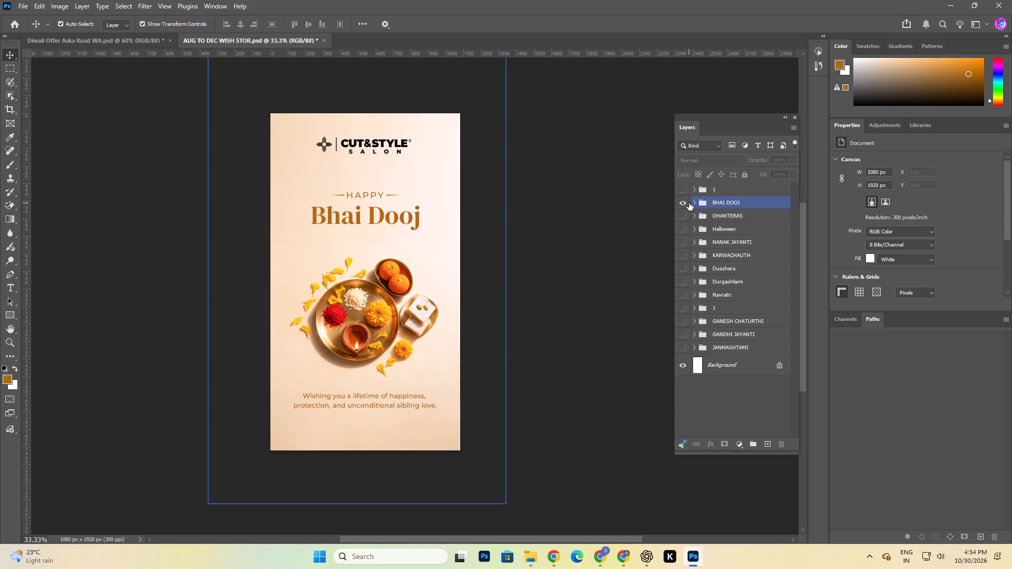
pyautogui.click(689, 203)
pyautogui.click(685, 218)
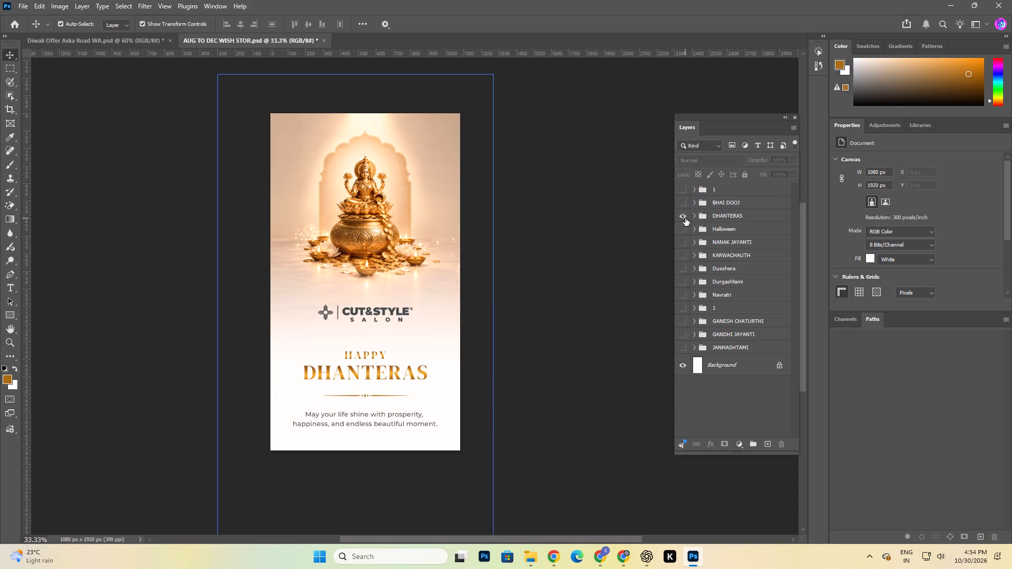
pyautogui.click(685, 218)
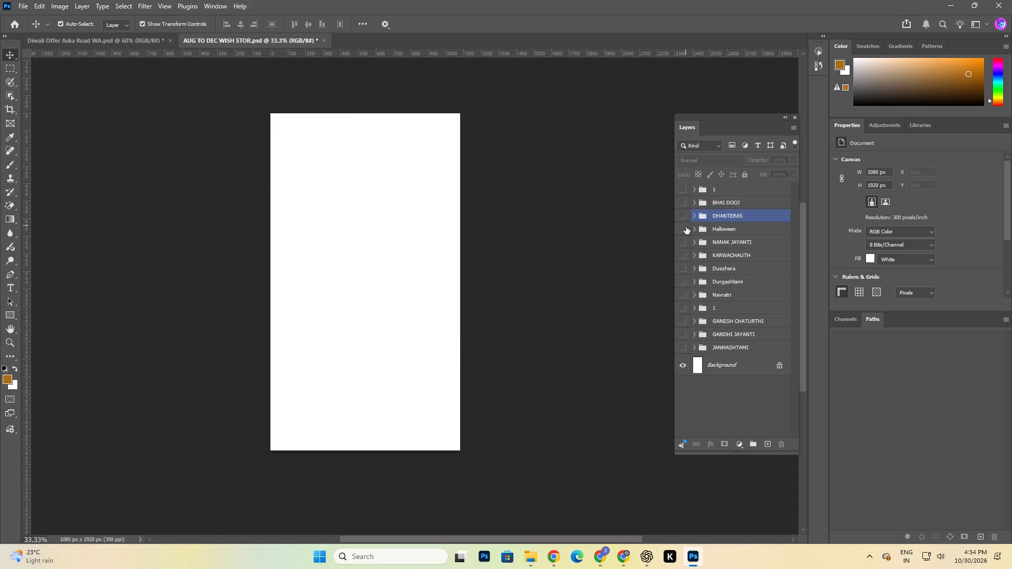
pyautogui.click(686, 227)
pyautogui.click(686, 227)
pyautogui.click(681, 239)
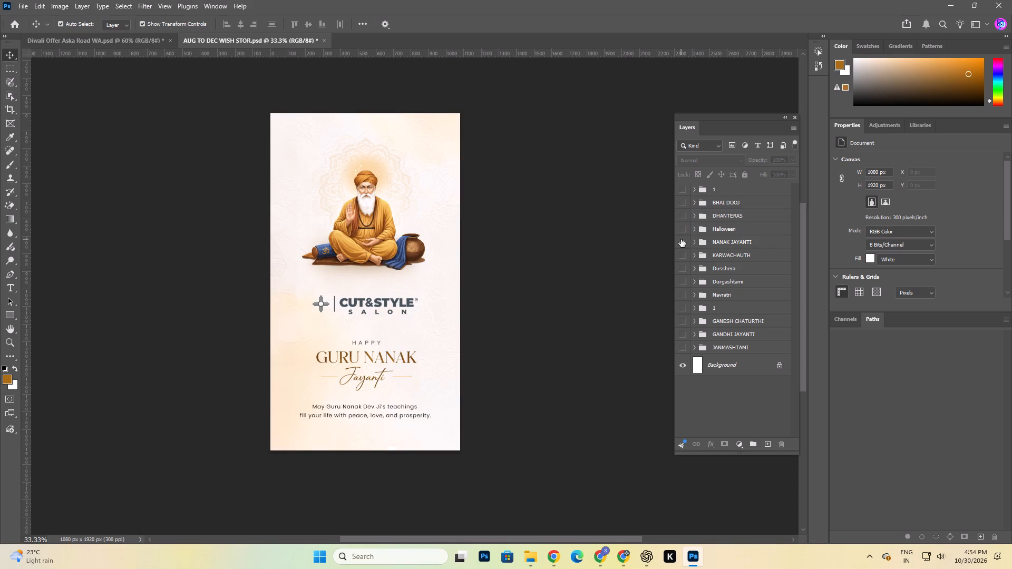
pyautogui.click(681, 239)
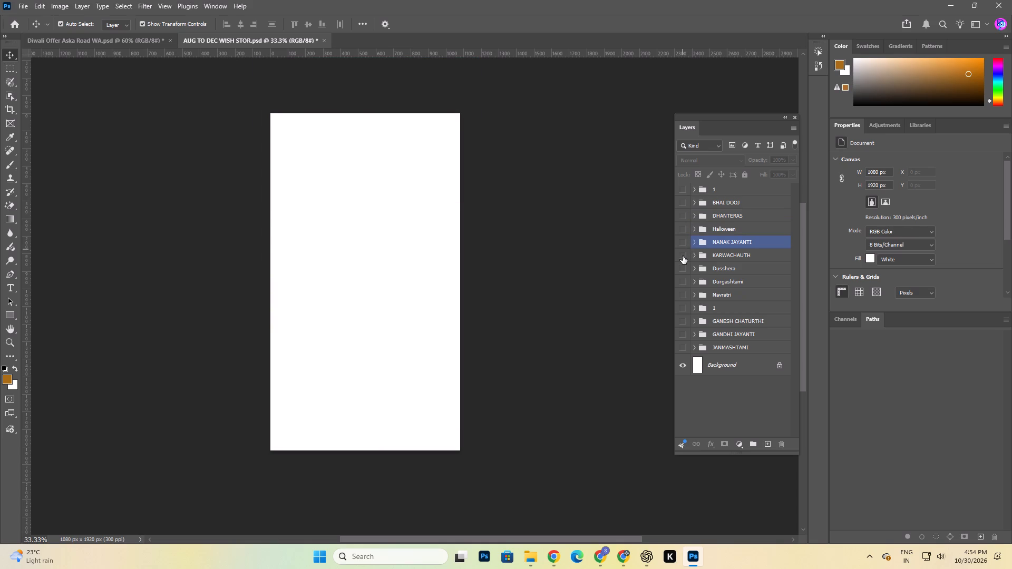
pyautogui.click(683, 256)
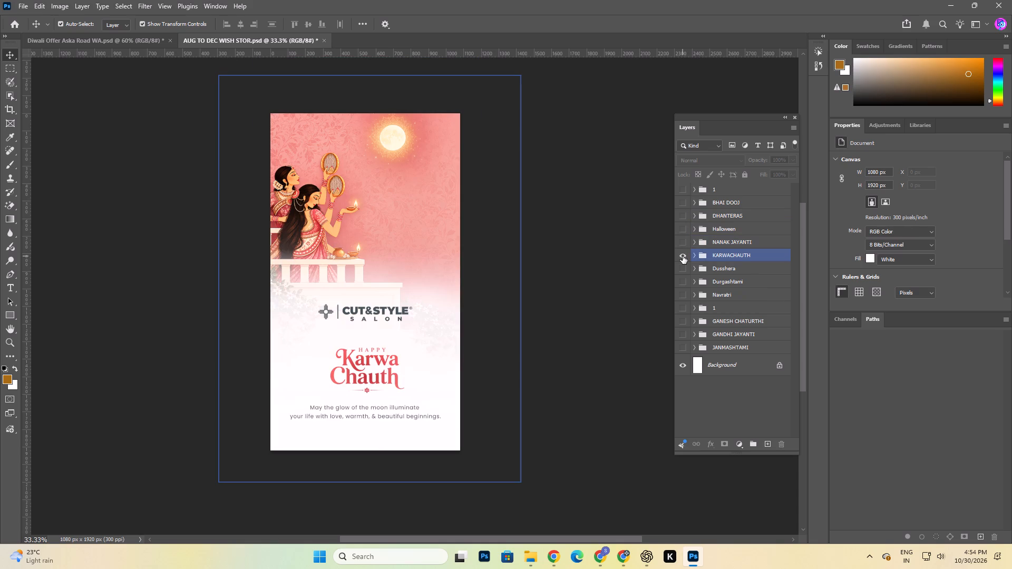
pyautogui.click(683, 256)
pyautogui.click(686, 268)
pyautogui.click(686, 268)
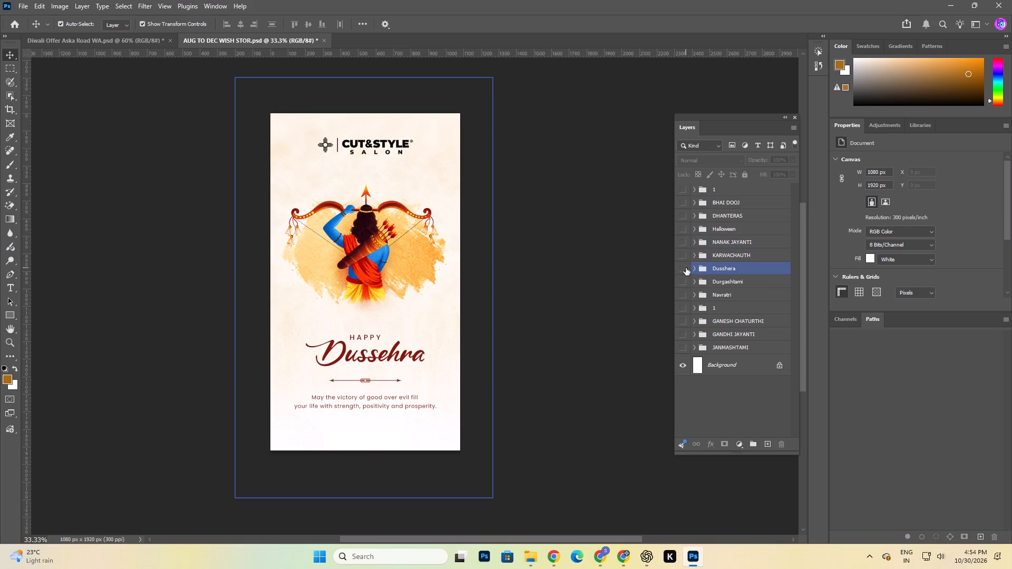
pyautogui.click(686, 277)
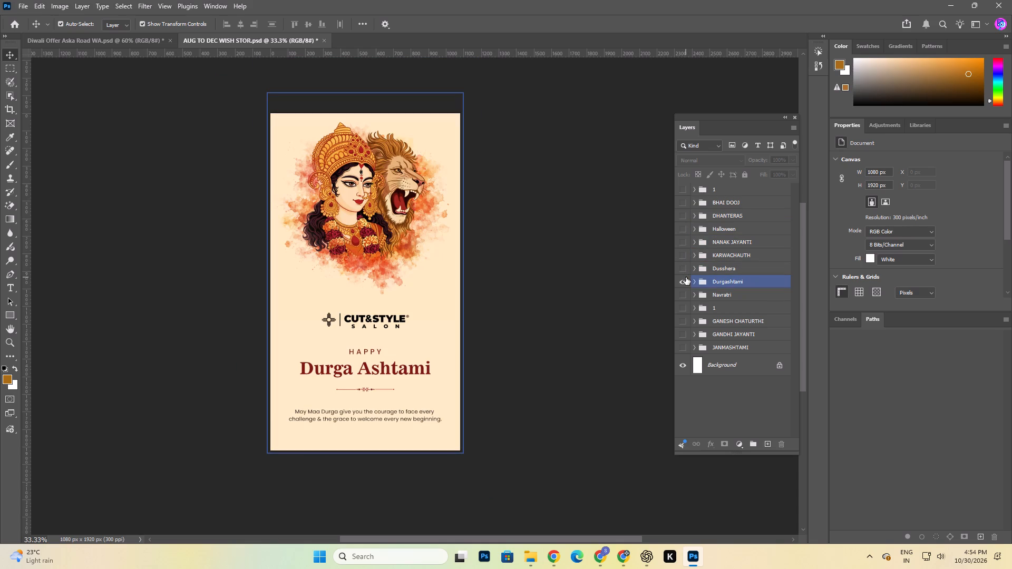
pyautogui.click(686, 277)
pyautogui.click(687, 292)
pyautogui.click(687, 292)
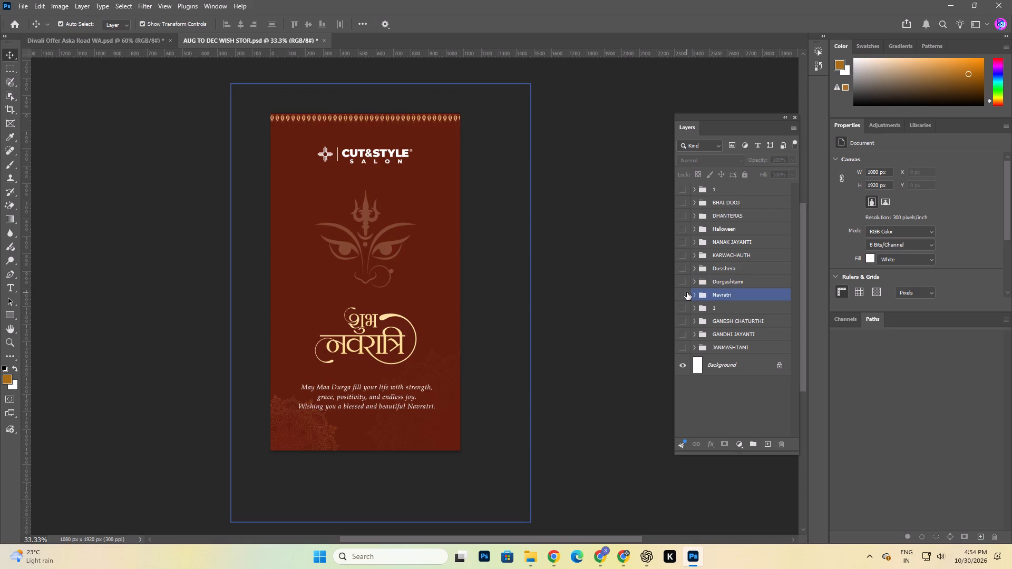
pyautogui.click(685, 307)
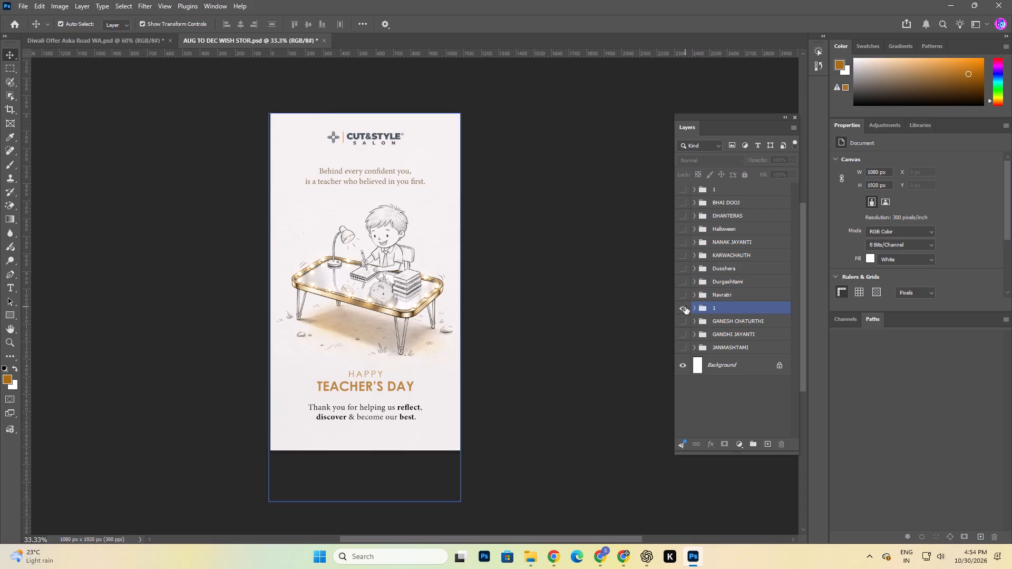
pyautogui.click(685, 307)
pyautogui.click(683, 319)
pyautogui.click(683, 319)
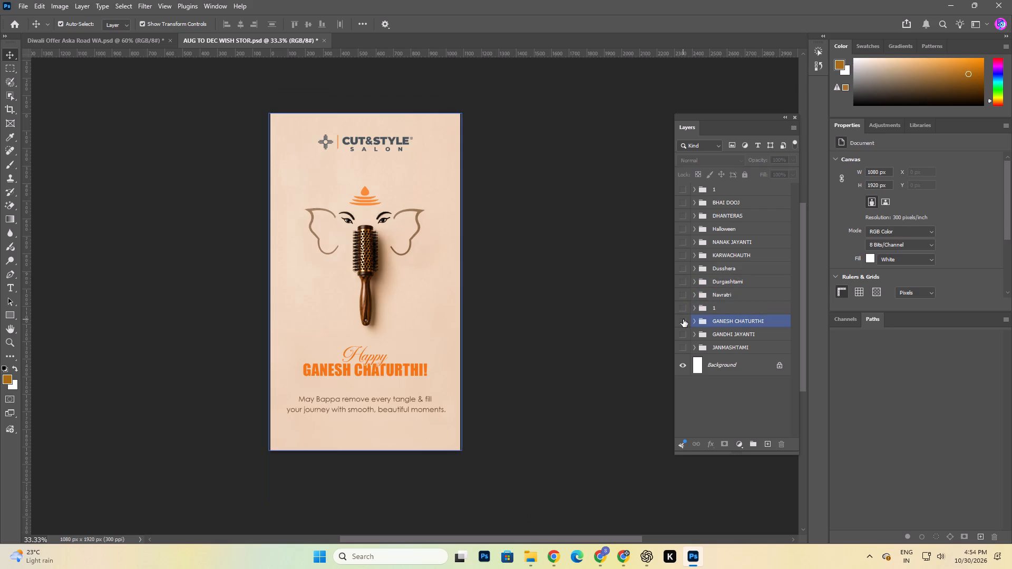
pyautogui.click(683, 337)
pyautogui.click(683, 337)
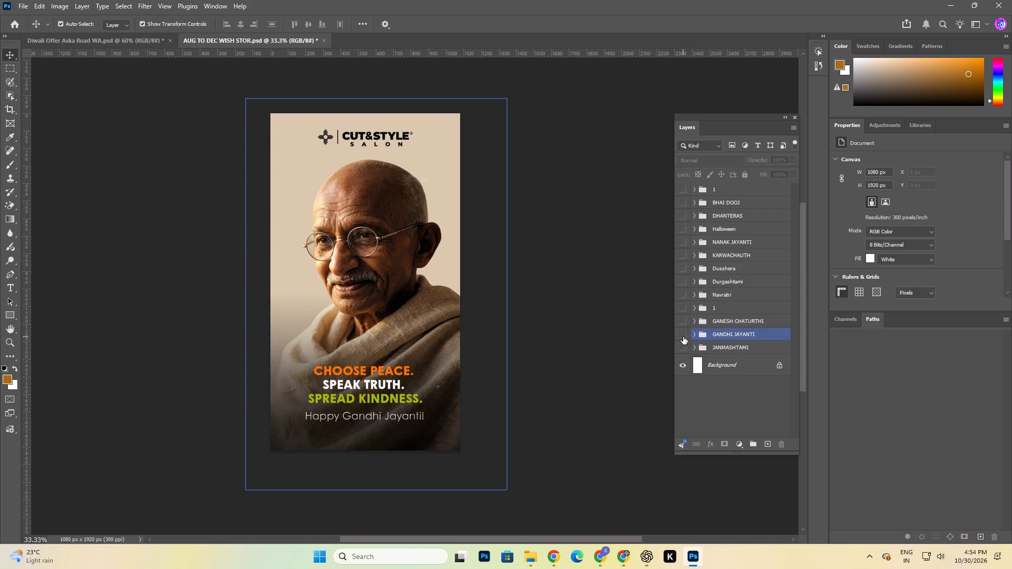
pyautogui.click(686, 346)
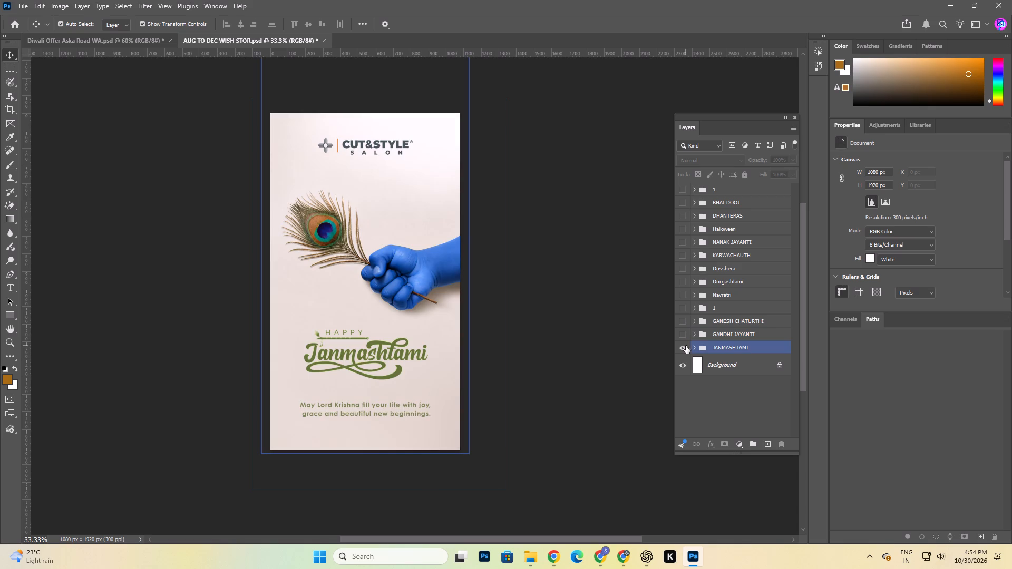
pyautogui.click(686, 346)
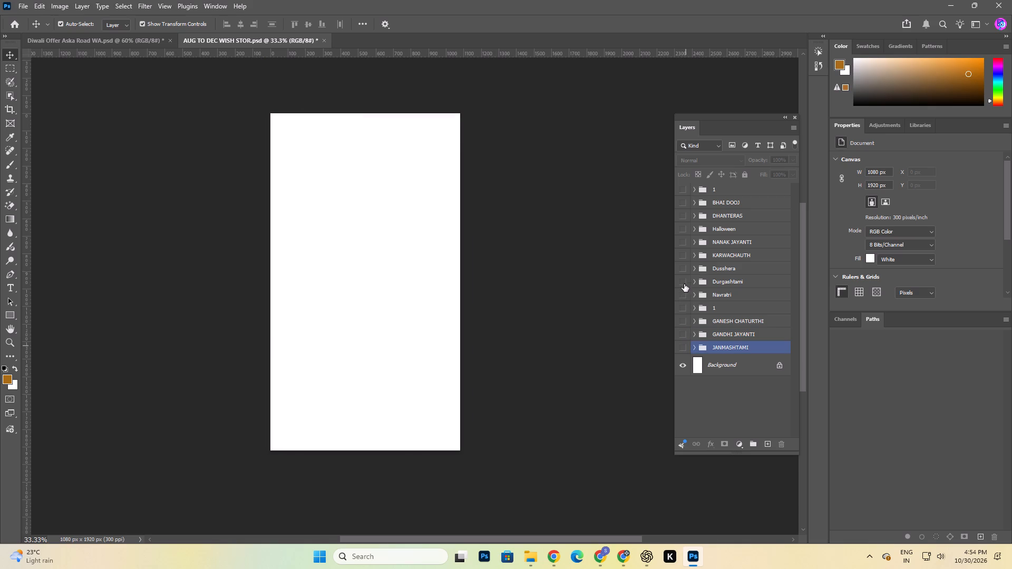
# From subgroup 1 of the Durgashtami group, copy the Durga Ashtami, HAPPY and May Maa Durga text layers and the logo Layer 45.
pyautogui.click(683, 277)
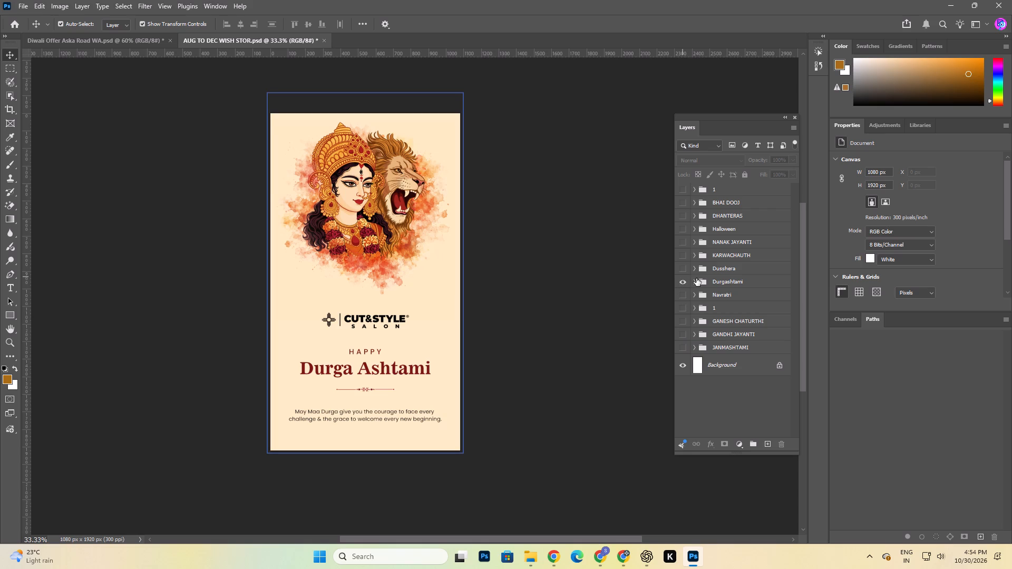
pyautogui.click(695, 279)
pyautogui.click(740, 298)
pyautogui.click(680, 293)
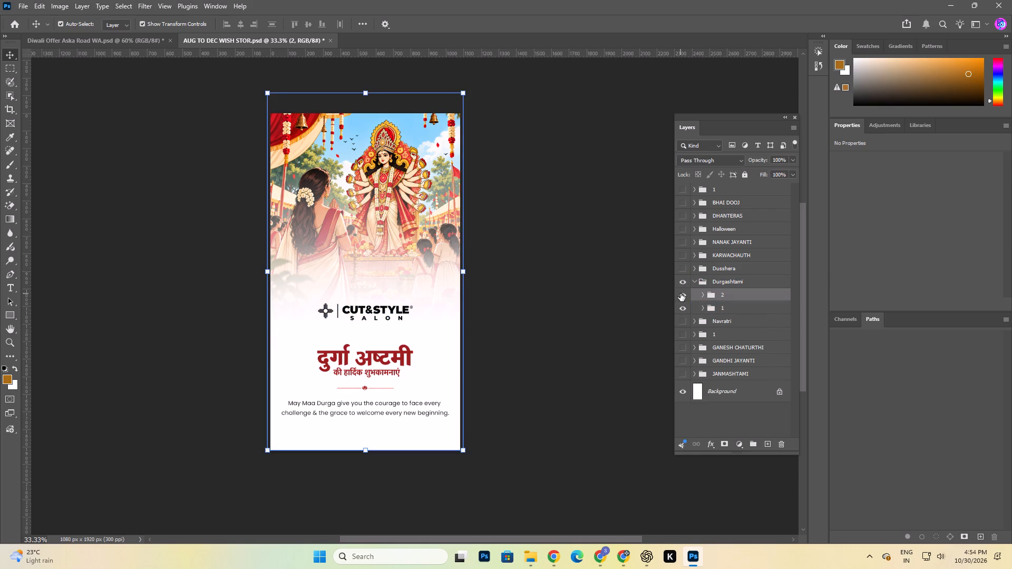
pyautogui.click(681, 293)
pyautogui.click(686, 307)
pyautogui.click(686, 307)
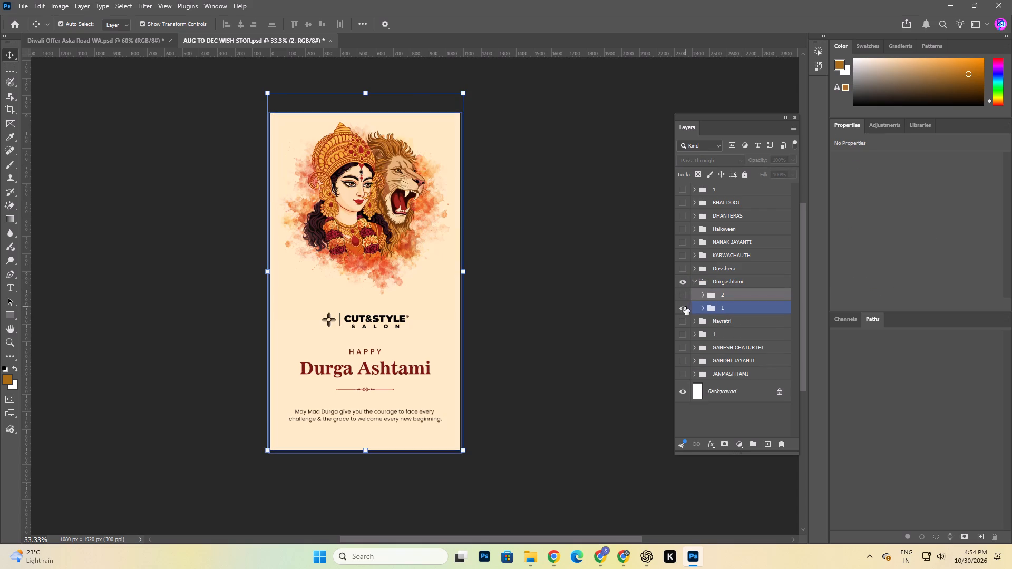
pyautogui.doubleClick(698, 310)
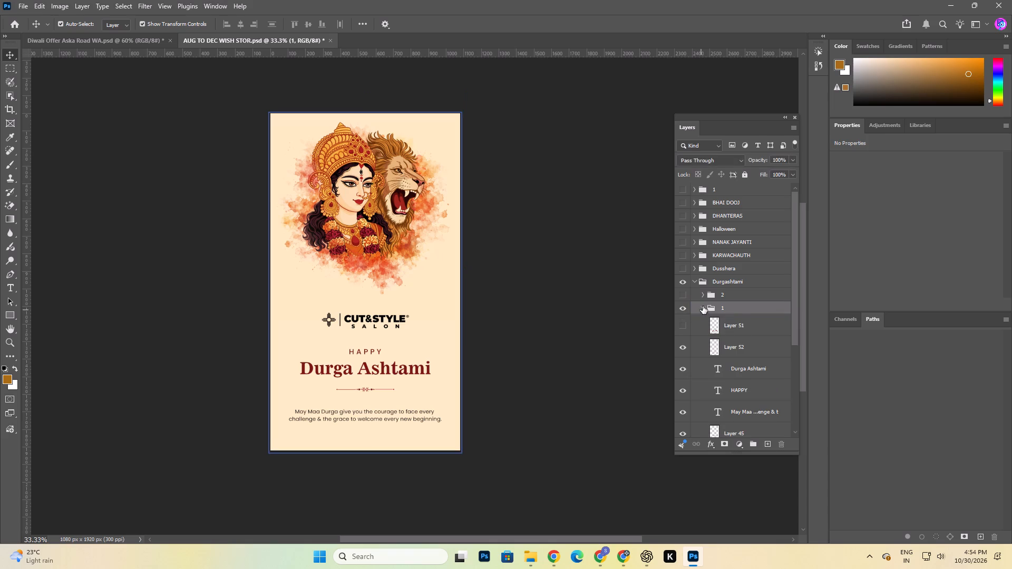
pyautogui.scroll(-3, 760, 368)
pyautogui.click(757, 372)
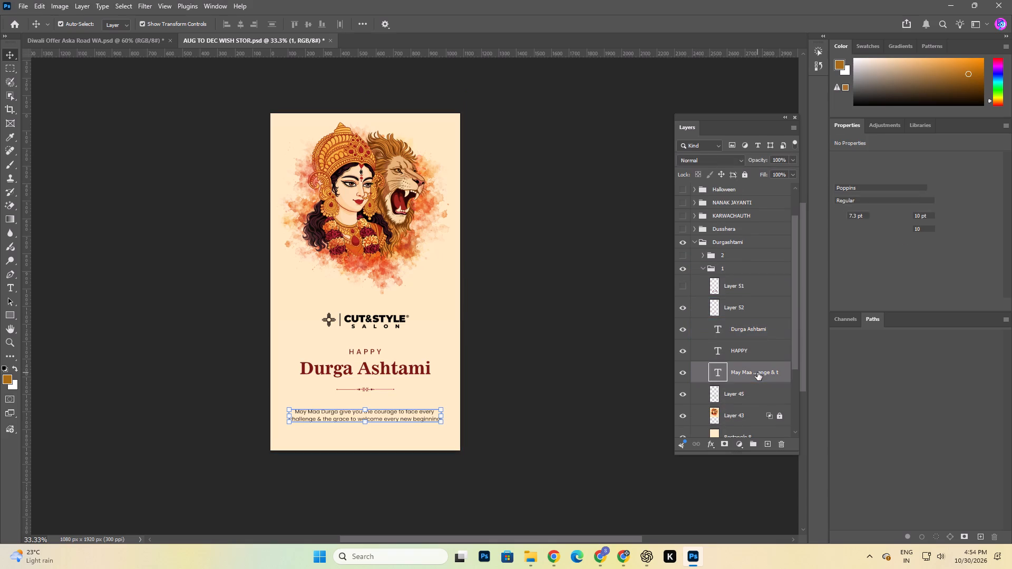
pyautogui.scroll(-1, 757, 372)
pyautogui.keyDown('shift'); pyautogui.click(744, 312); pyautogui.keyUp('shift')
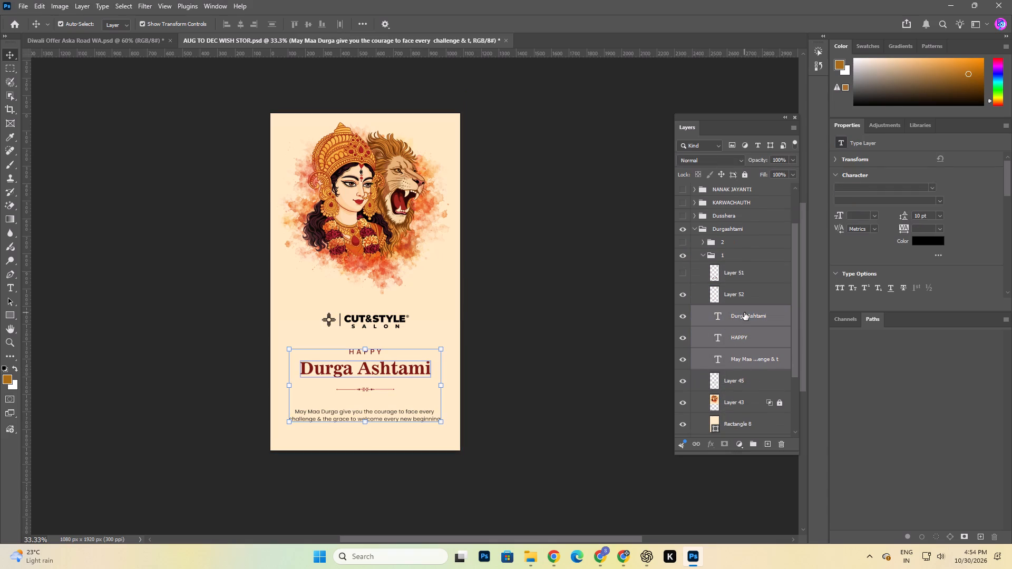
pyautogui.keyDown('ctrl'); pyautogui.click(743, 292); pyautogui.keyUp('ctrl')
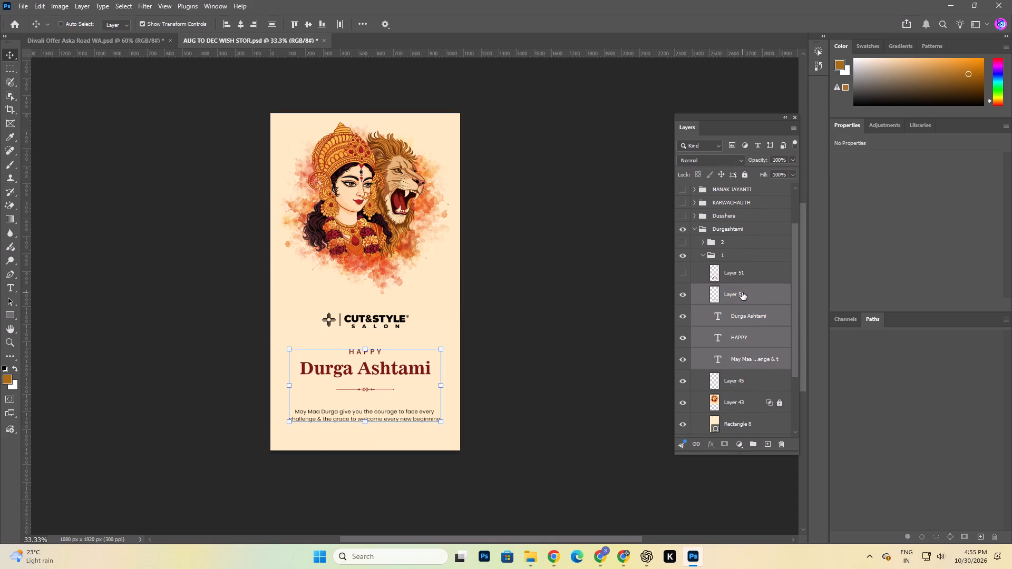
pyautogui.keyDown('ctrl'); pyautogui.click(742, 293); pyautogui.keyUp('ctrl')
pyautogui.keyDown('ctrl'); pyautogui.click(746, 378); pyautogui.keyUp('ctrl')
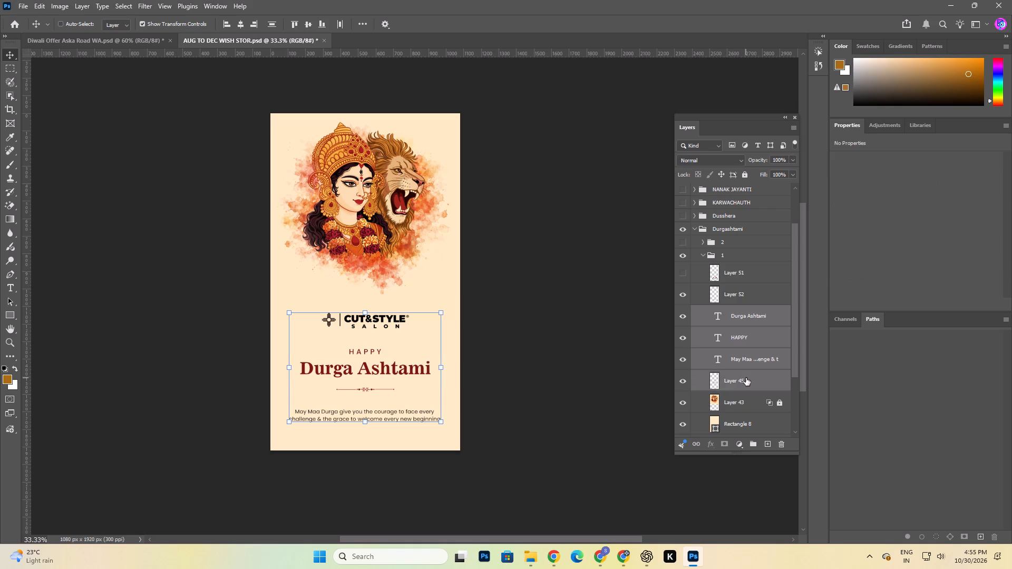
pyautogui.hotkey('ctrl', 'c')
# Hide the Durgashtami group, show the top group 1 and paste the copied logo and text layers above Generative Fill 41.
pyautogui.click(702, 253)
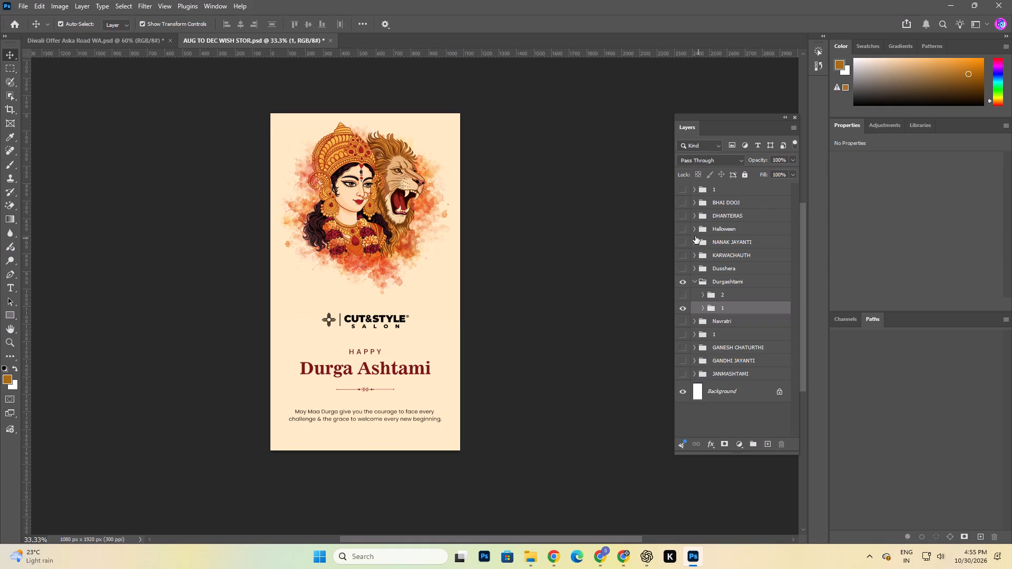
pyautogui.click(695, 284)
pyautogui.click(682, 283)
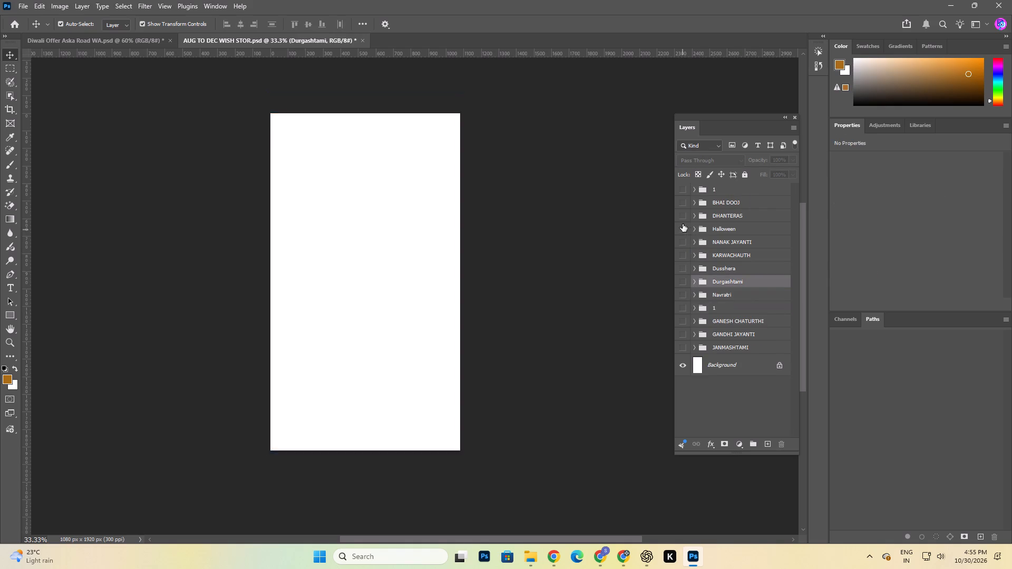
pyautogui.scroll(5, 713, 236)
pyautogui.click(682, 195)
pyautogui.click(693, 190)
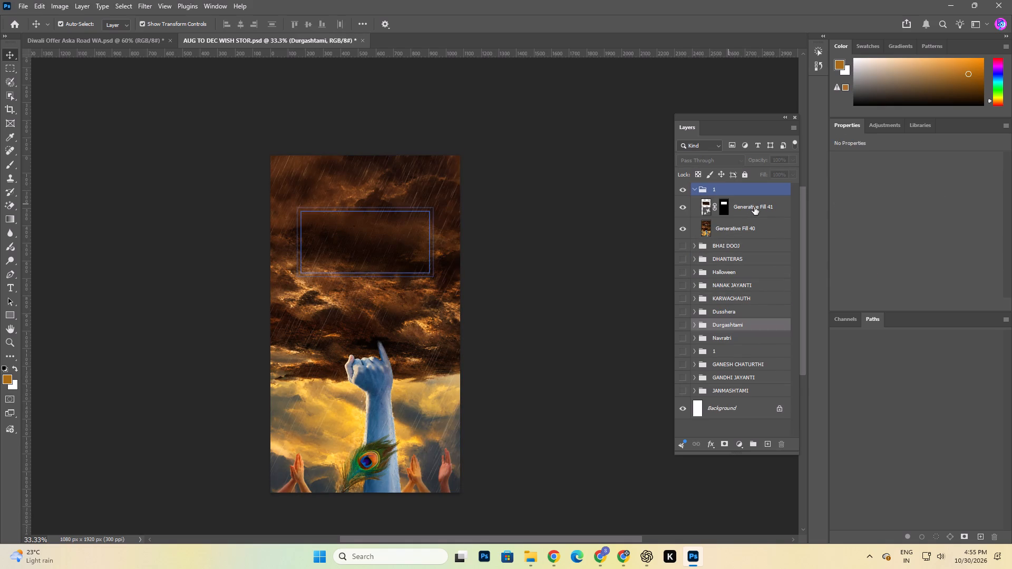
pyautogui.click(773, 211)
pyautogui.hotkey('ctrl', 'v')
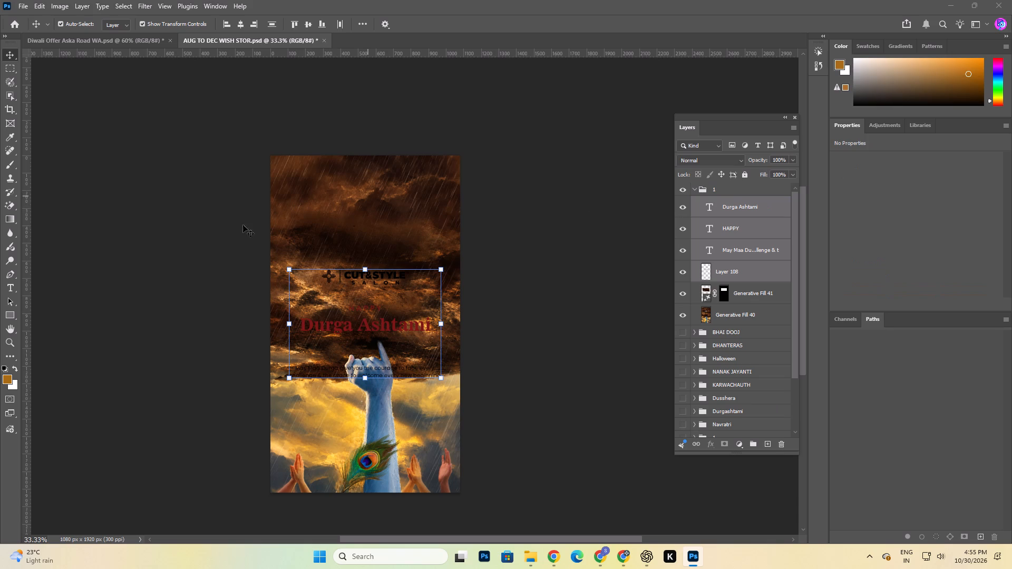
# Move the pasted logo and text up over the dark clouds to about X 540, Y 555 px and centre them horizontally on the canvas.
pyautogui.hotkey('ctrl', 't')
pyautogui.moveTo(367, 317); pyautogui.dragTo(358, 243)
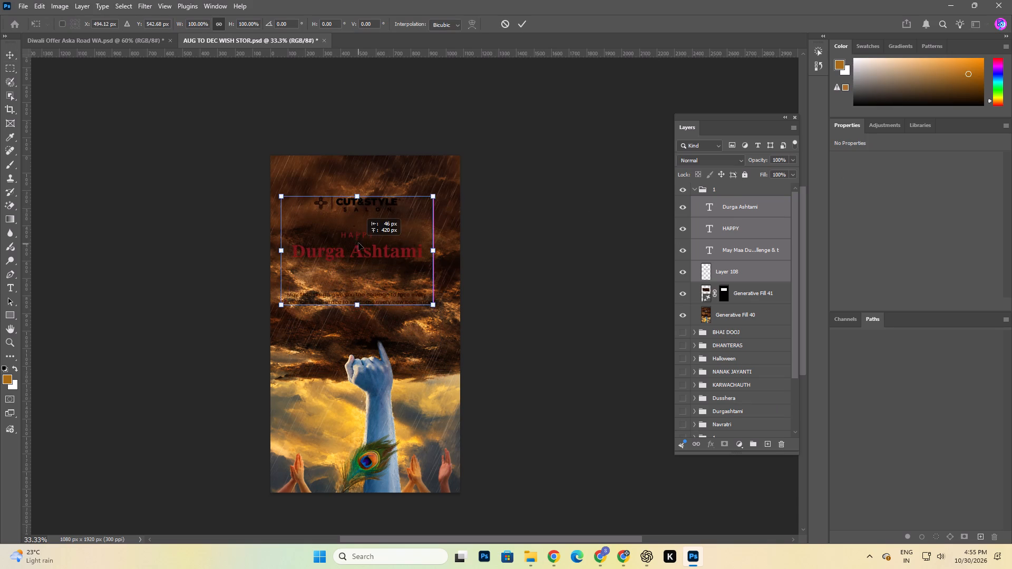
pyautogui.moveTo(358, 243); pyautogui.dragTo(367, 252)
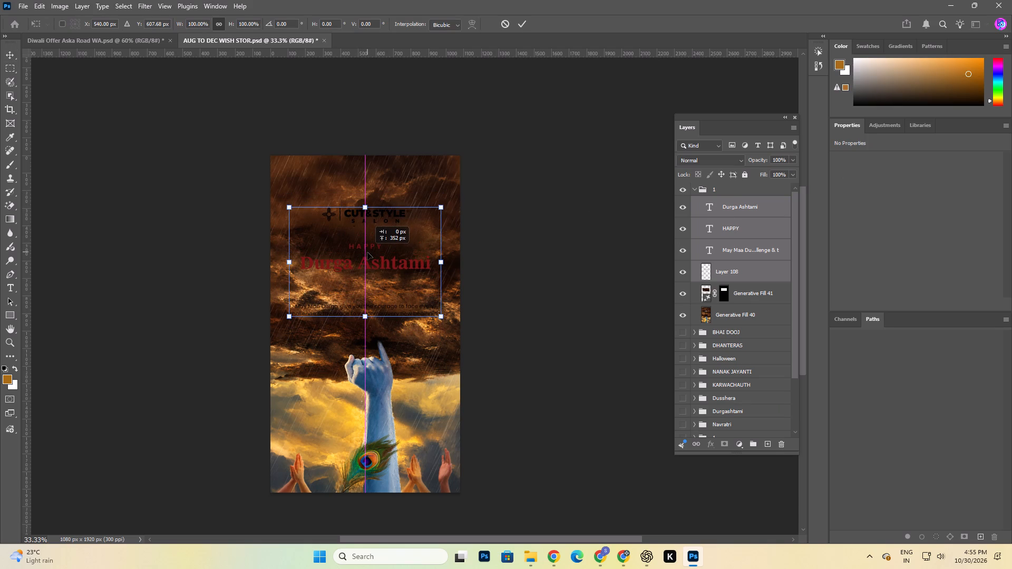
pyautogui.moveTo(367, 252); pyautogui.dragTo(370, 246)
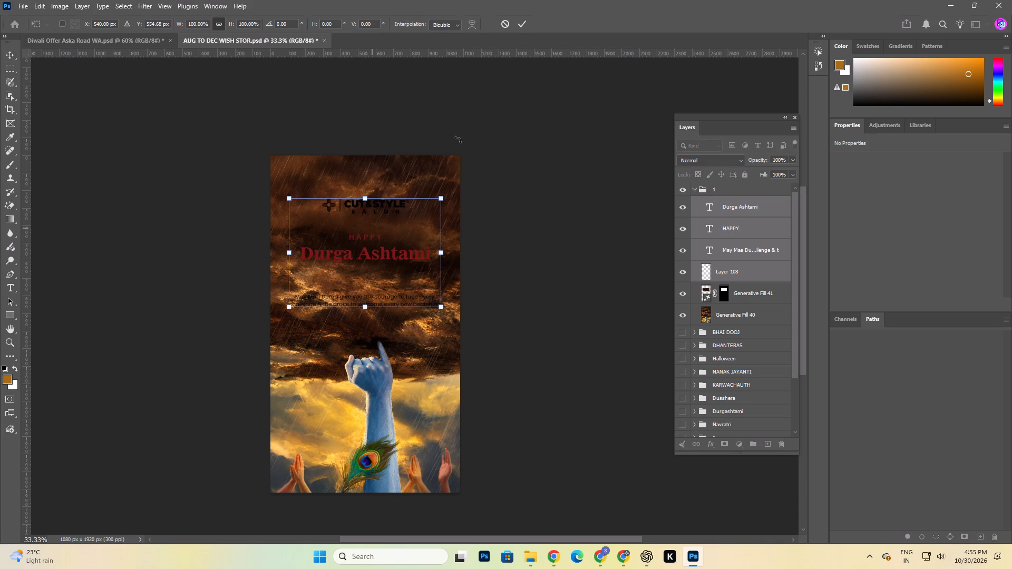
pyautogui.click(523, 27)
pyautogui.hotkey('ctrl', 'a')
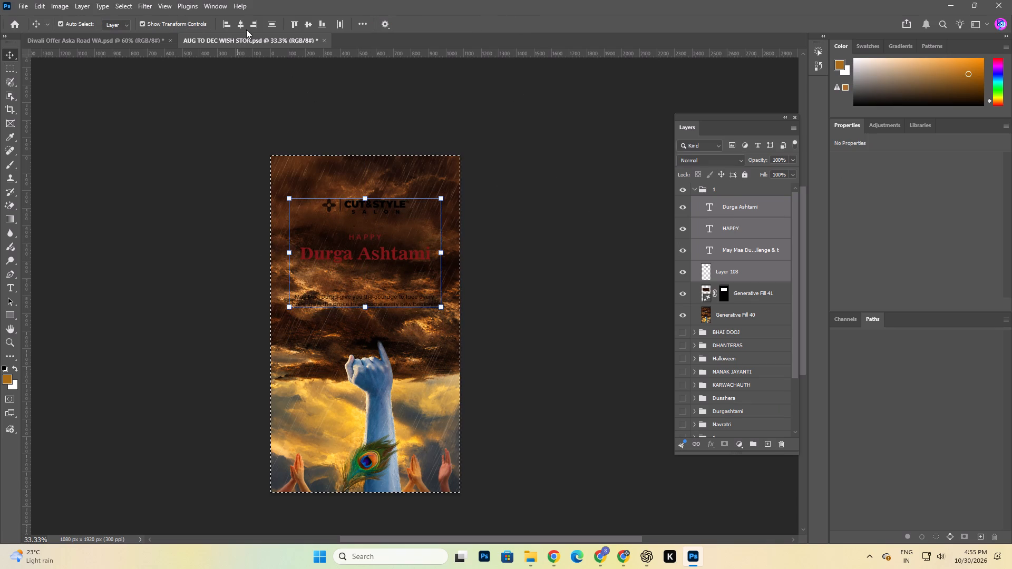
pyautogui.click(243, 22)
pyautogui.click(243, 22)
pyautogui.hotkey('ctrl', 'd')
# Save the AUG TO DEC WISH STOR document.
pyautogui.hotkey('ctrl', 's')
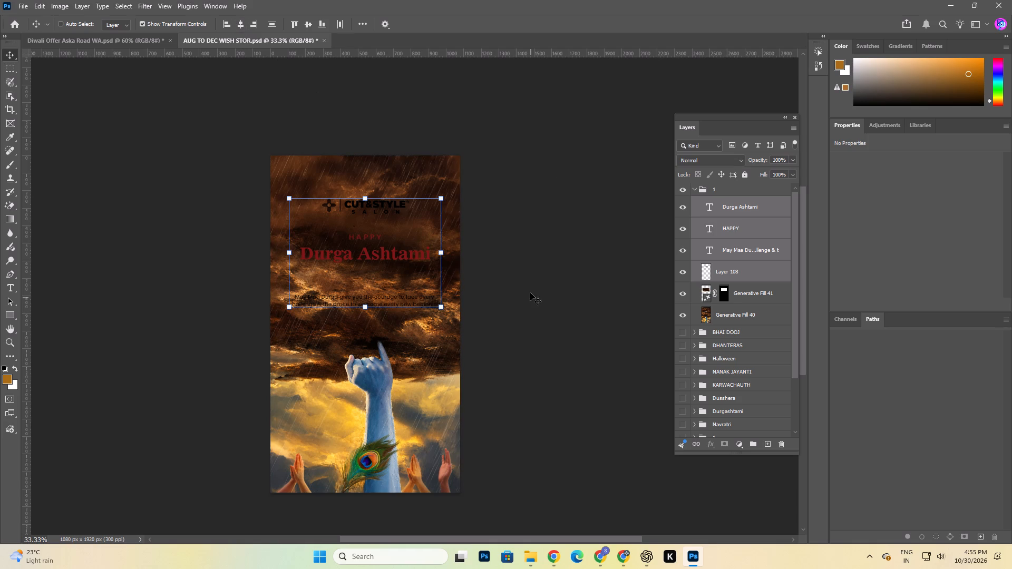
# Turn the CUT&STYLE SALON logo layer, Layer 108, white by setting its Hue/Saturation lightness to 100.
pyautogui.click(530, 292)
pyautogui.click(393, 208)
pyautogui.click(387, 205)
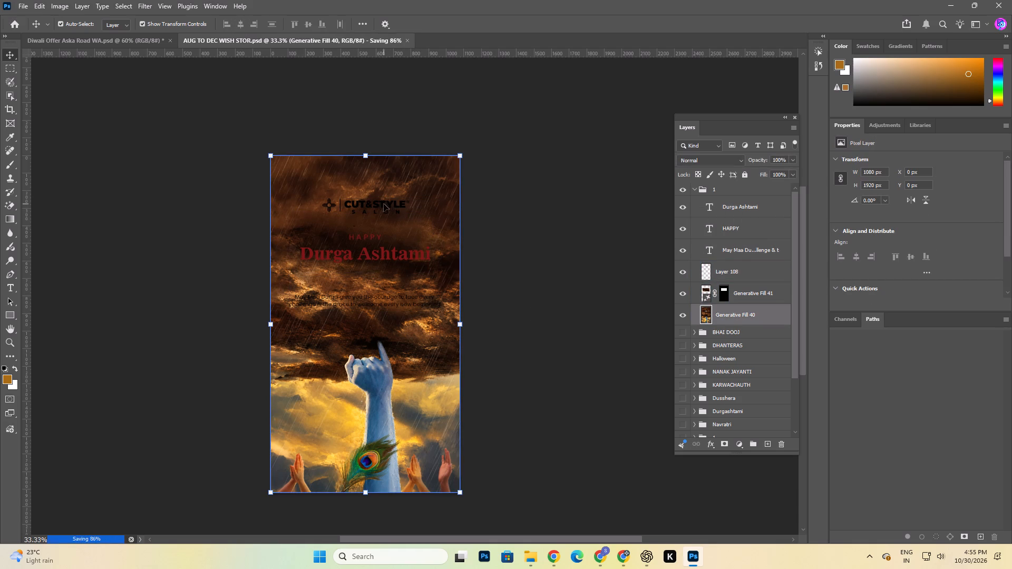
pyautogui.click(386, 204)
pyautogui.click(384, 204)
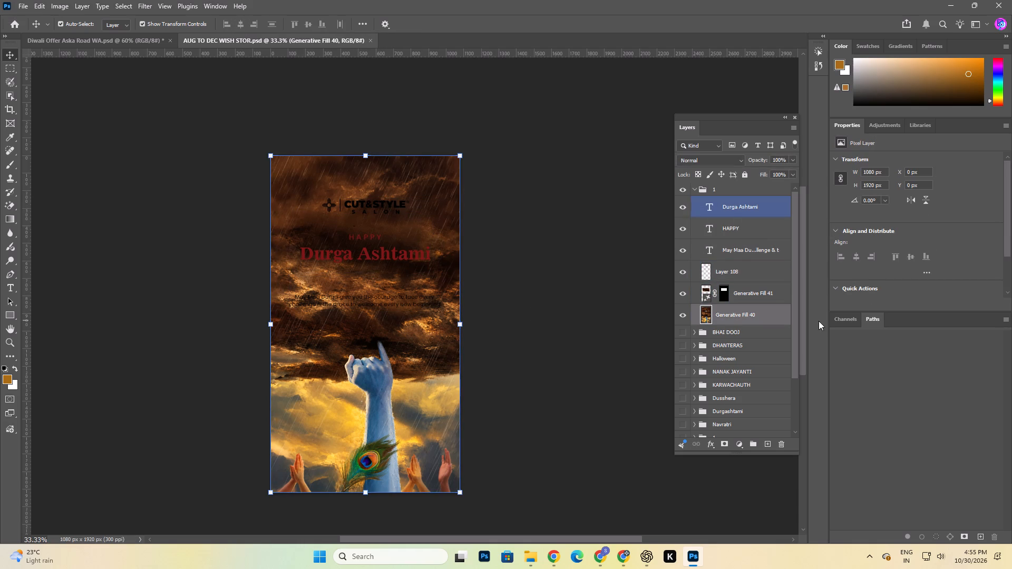
pyautogui.click(758, 236)
pyautogui.click(753, 261)
pyautogui.click(753, 270)
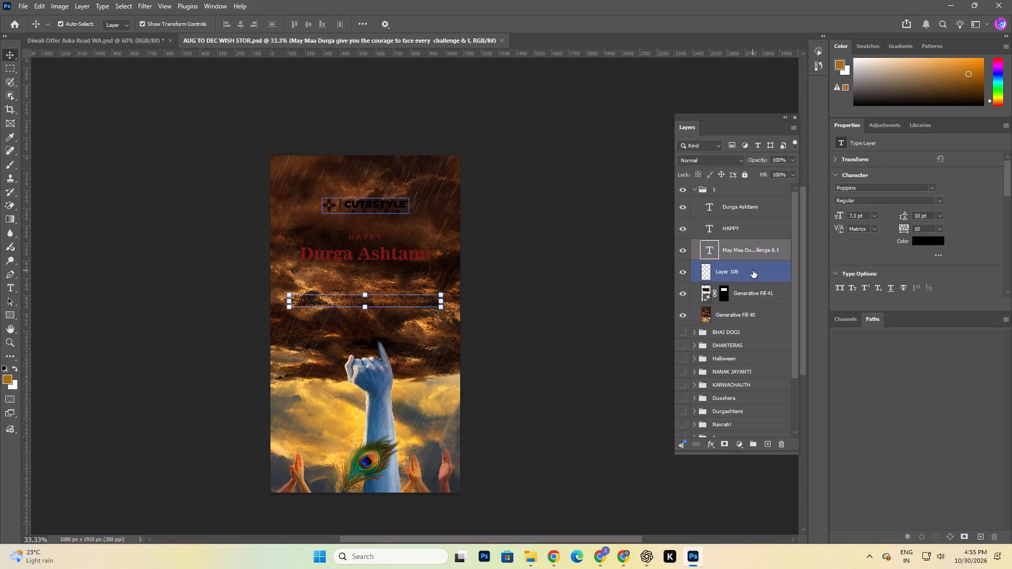
pyautogui.hotkey('ctrl', 'u')
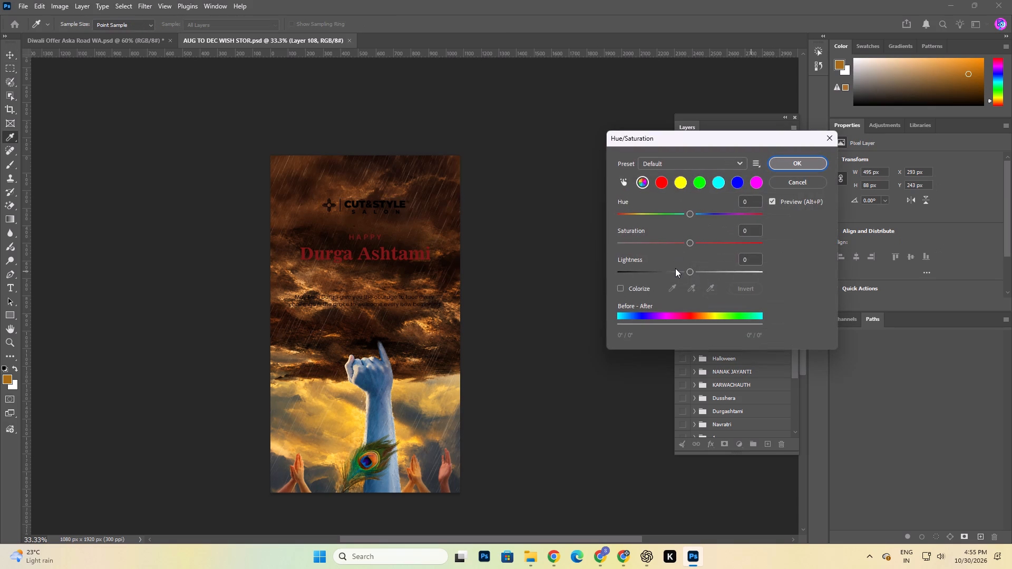
pyautogui.moveTo(688, 270); pyautogui.dragTo(818, 273)
pyautogui.click(812, 161)
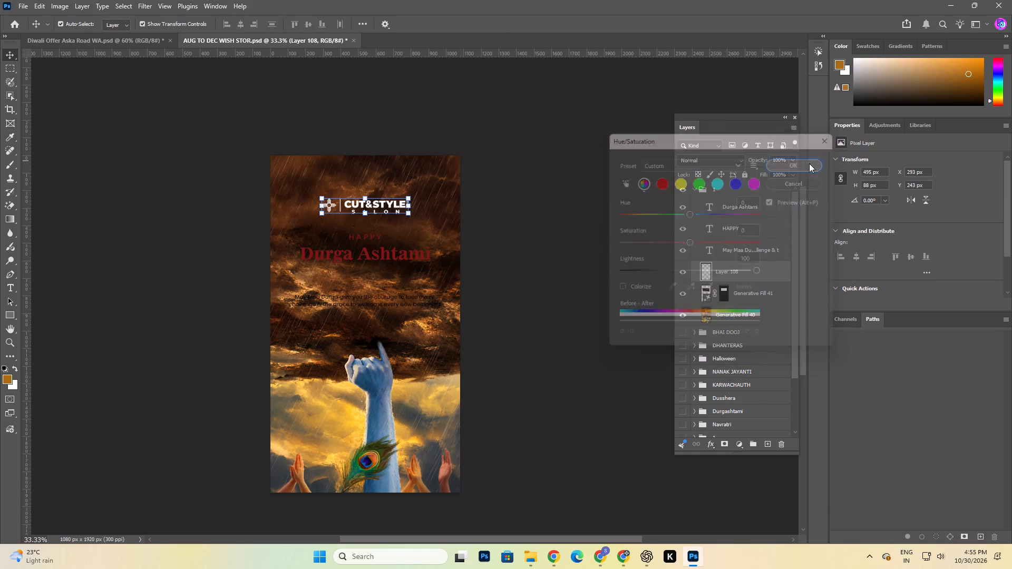
# Set the colour of the Durga Ashtami, HAPPY and May Maa Durga text layers in the top group to white, ffffff.
pyautogui.click(746, 259)
pyautogui.keyDown('shift'); pyautogui.click(746, 213); pyautogui.keyUp('shift')
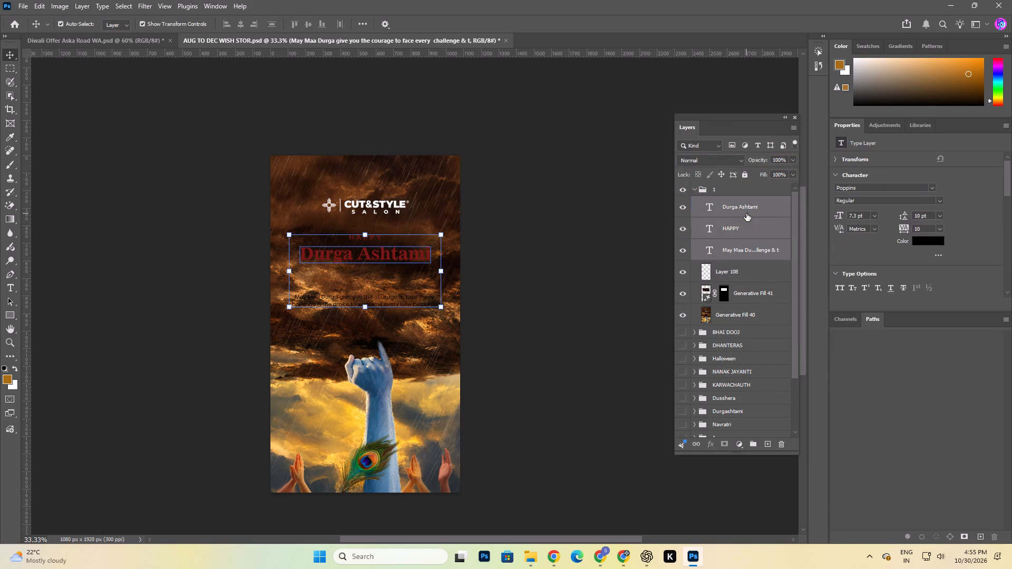
pyautogui.click(922, 240)
pyautogui.moveTo(692, 198); pyautogui.dragTo(605, 141)
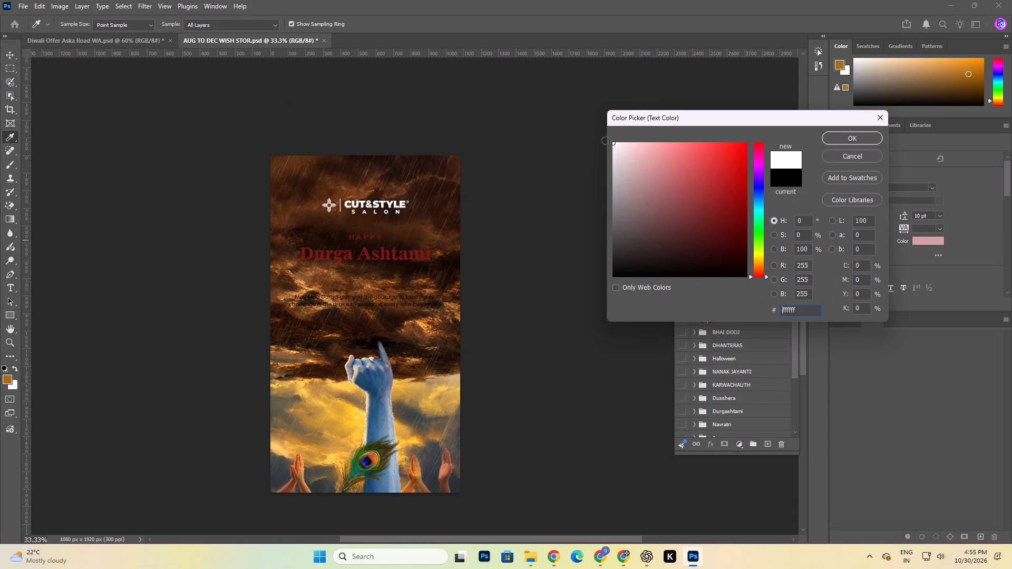
pyautogui.click(839, 141)
pyautogui.click(526, 294)
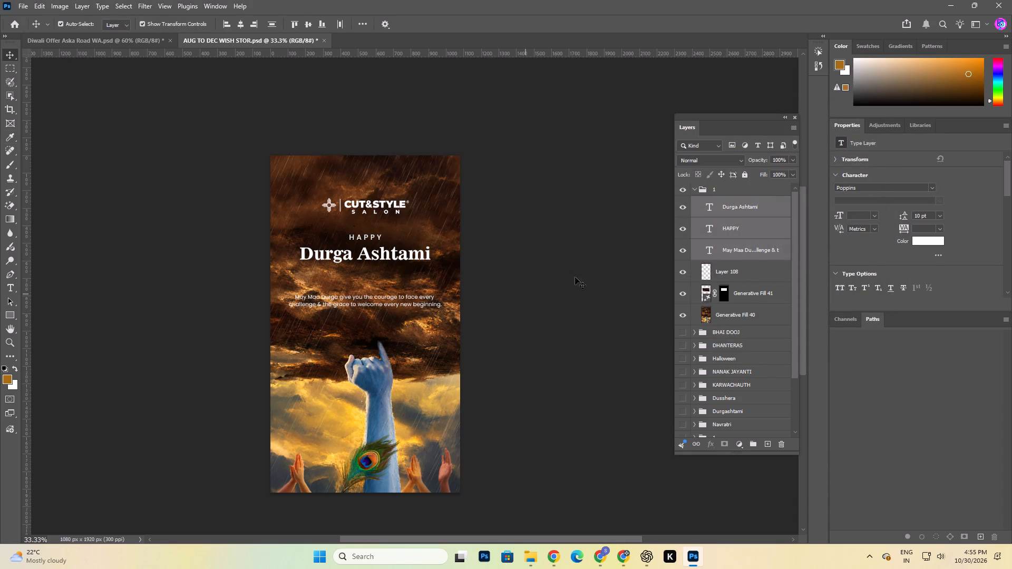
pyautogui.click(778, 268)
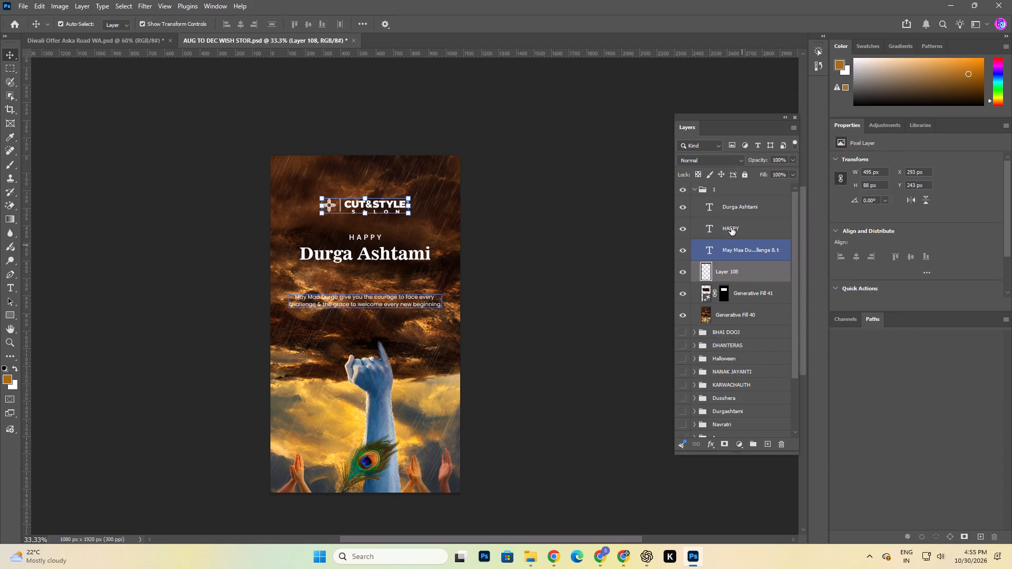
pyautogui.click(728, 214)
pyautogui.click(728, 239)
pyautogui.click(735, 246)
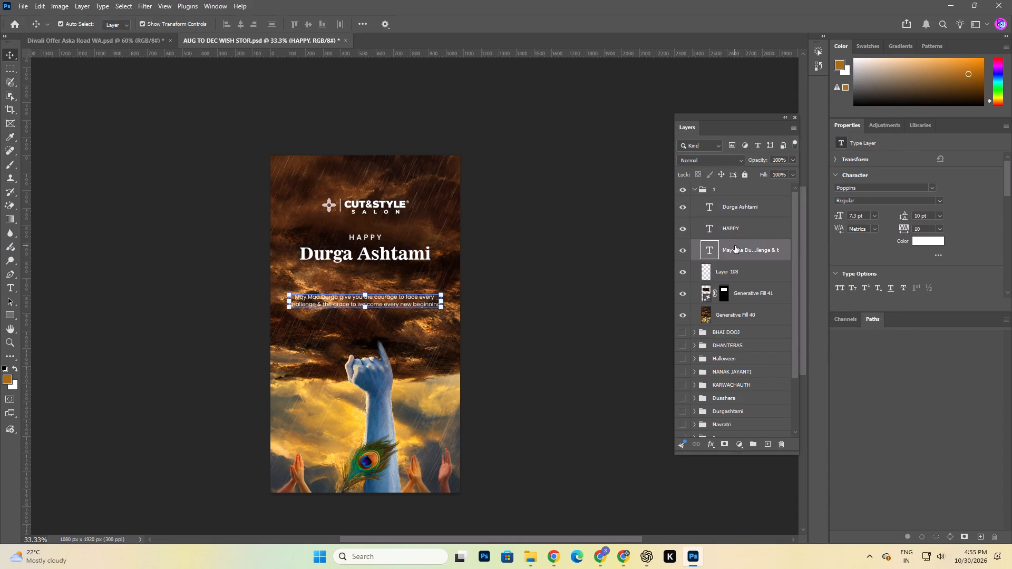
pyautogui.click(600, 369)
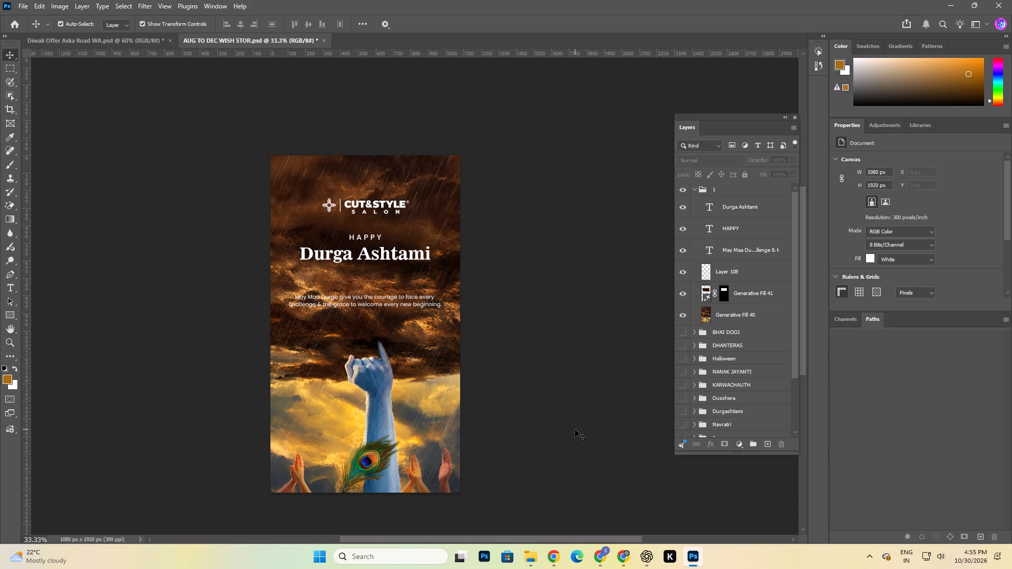
# Save the AUG TO DEC WISH STOR document.
pyautogui.hotkey('ctrl', 's')
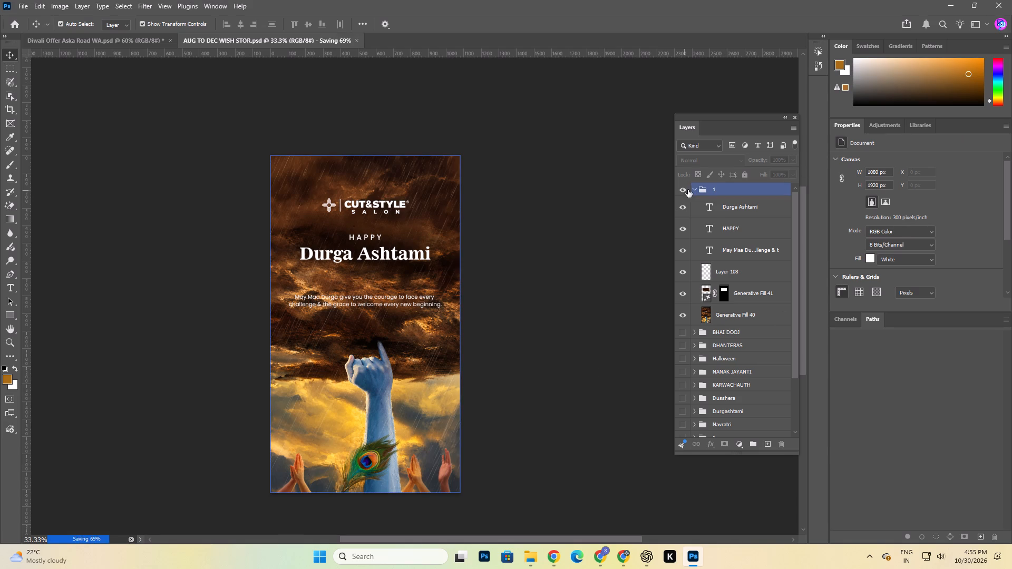
# Hide the top group 1 and preview the Navratri, Teacher's Day, Gandhi Jayanti, Ganesh Chaturthi and Janmashtami designs one at a time.
pyautogui.click(694, 190)
pyautogui.click(685, 189)
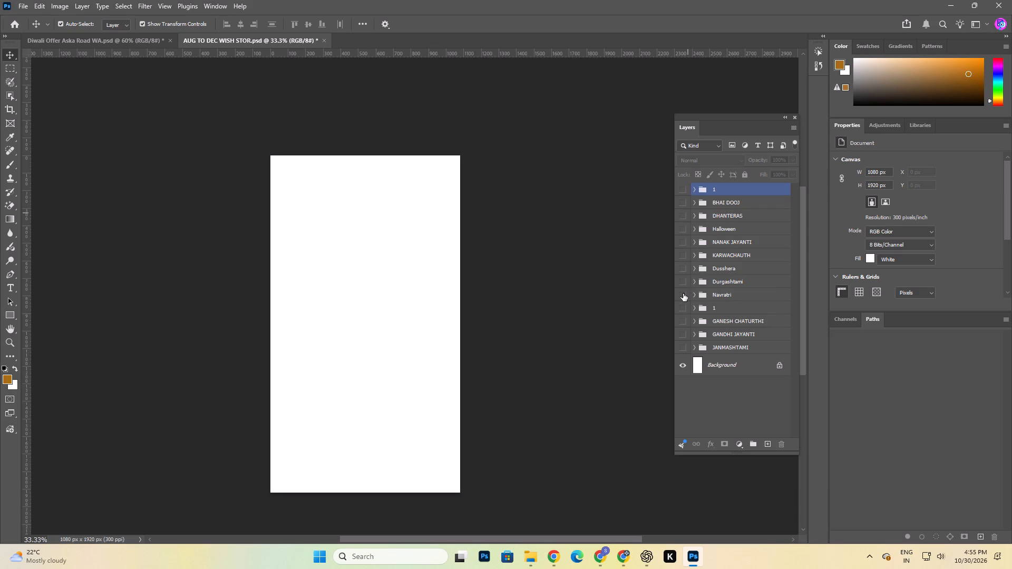
pyautogui.click(683, 293)
pyautogui.click(683, 293)
pyautogui.click(683, 306)
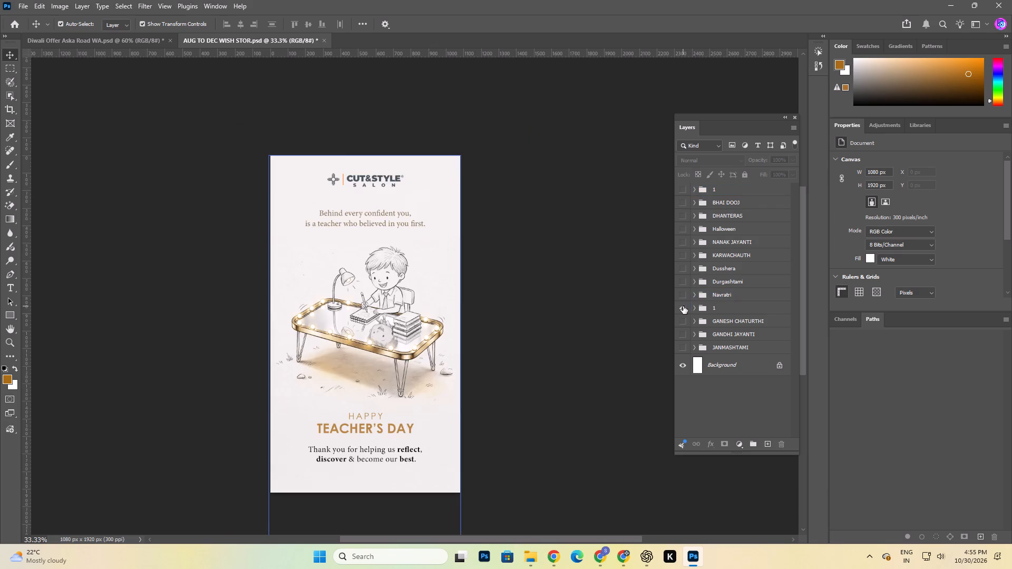
pyautogui.click(683, 306)
pyautogui.click(686, 330)
pyautogui.click(686, 330)
pyautogui.click(687, 321)
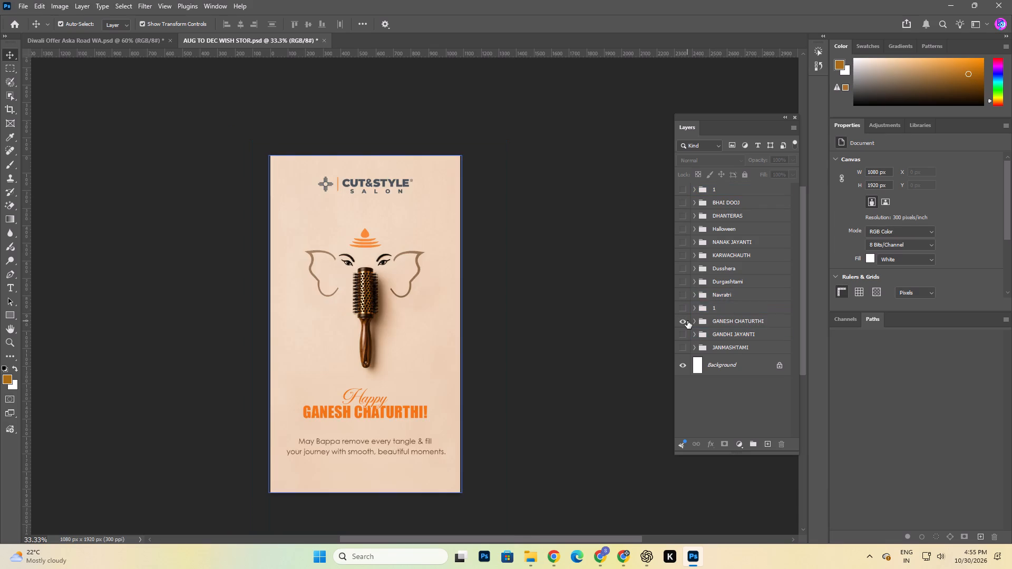
pyautogui.click(687, 321)
pyautogui.click(687, 345)
pyautogui.click(687, 345)
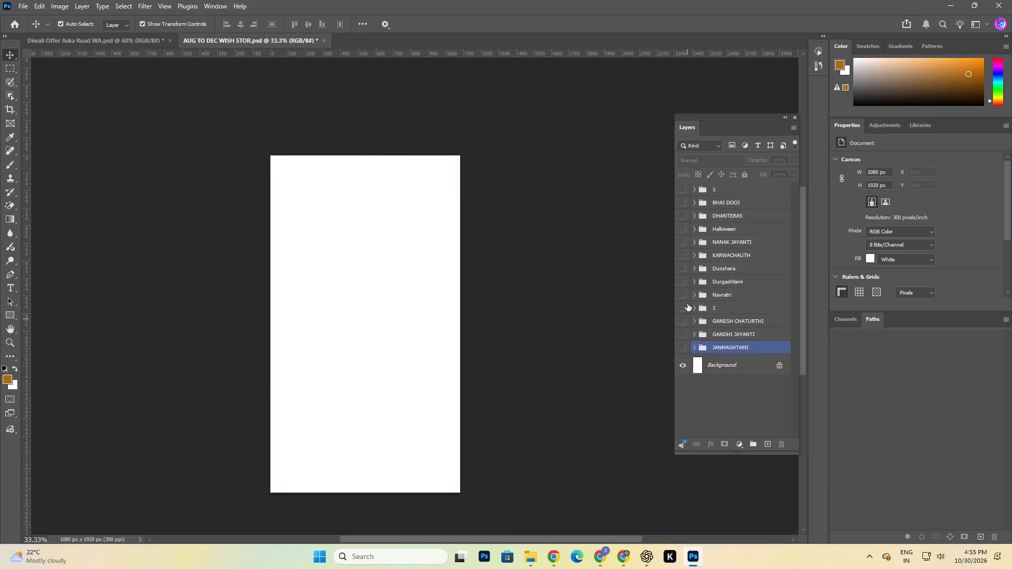
pyautogui.click(687, 290)
pyautogui.click(683, 290)
# Copy the ornamental divider, Layer 52, from the Durgashtami design and paste it above the Durga Ashtami text layer in the visible top group 1.
pyautogui.click(683, 282)
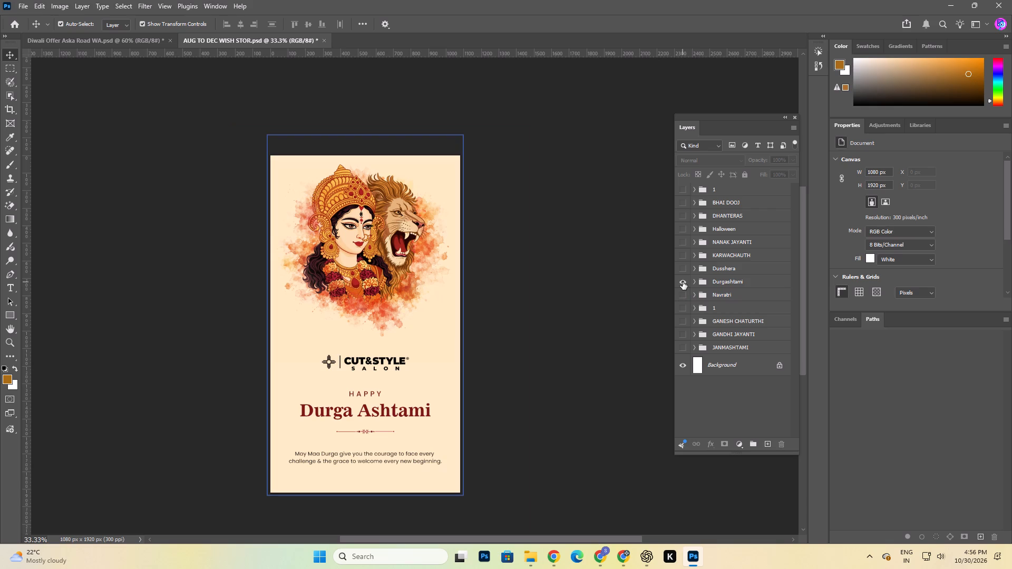
pyautogui.click(366, 431)
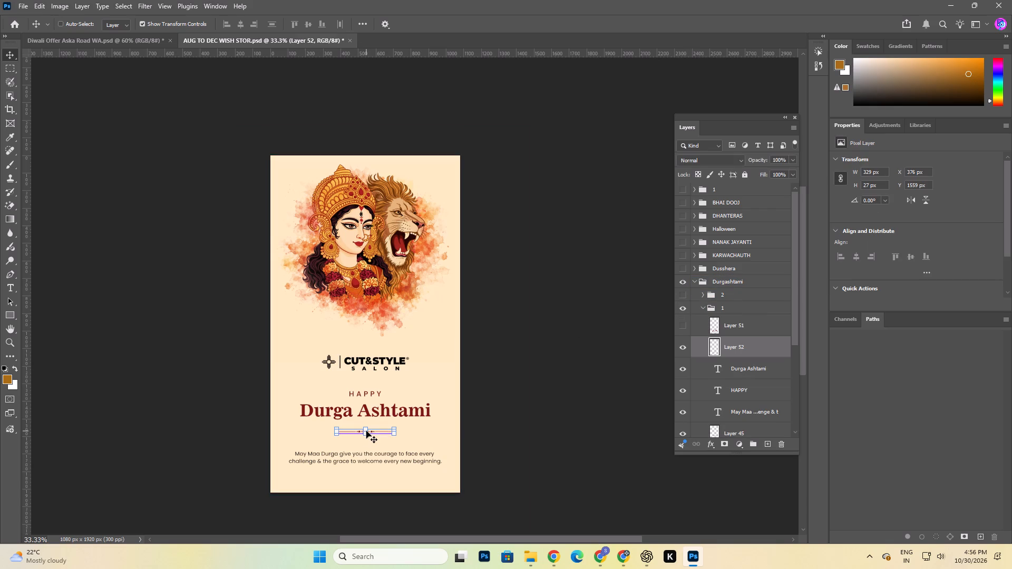
pyautogui.hotkey('ctrl', 'c')
pyautogui.click(695, 282)
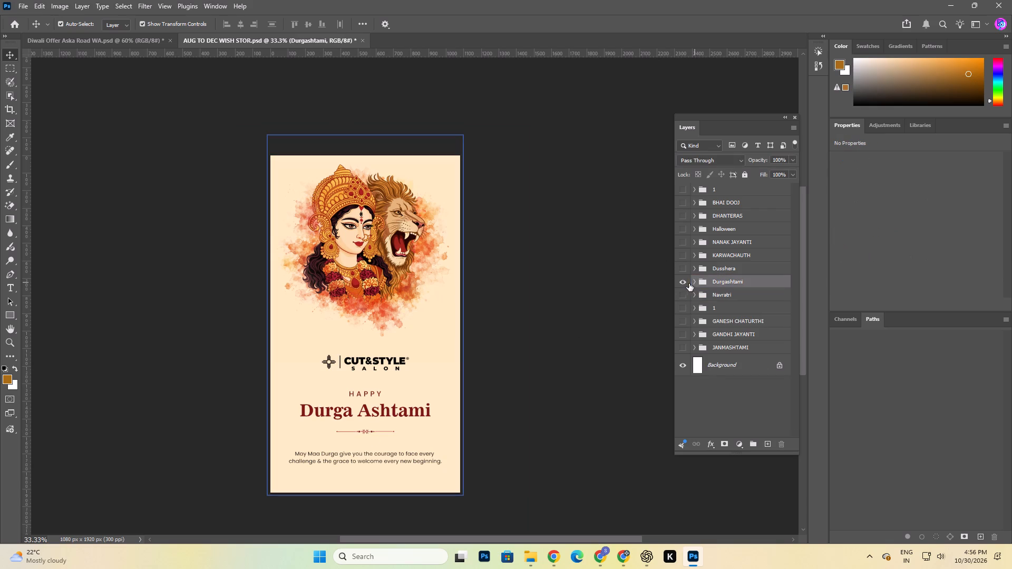
pyautogui.click(687, 284)
pyautogui.click(679, 182)
pyautogui.click(680, 188)
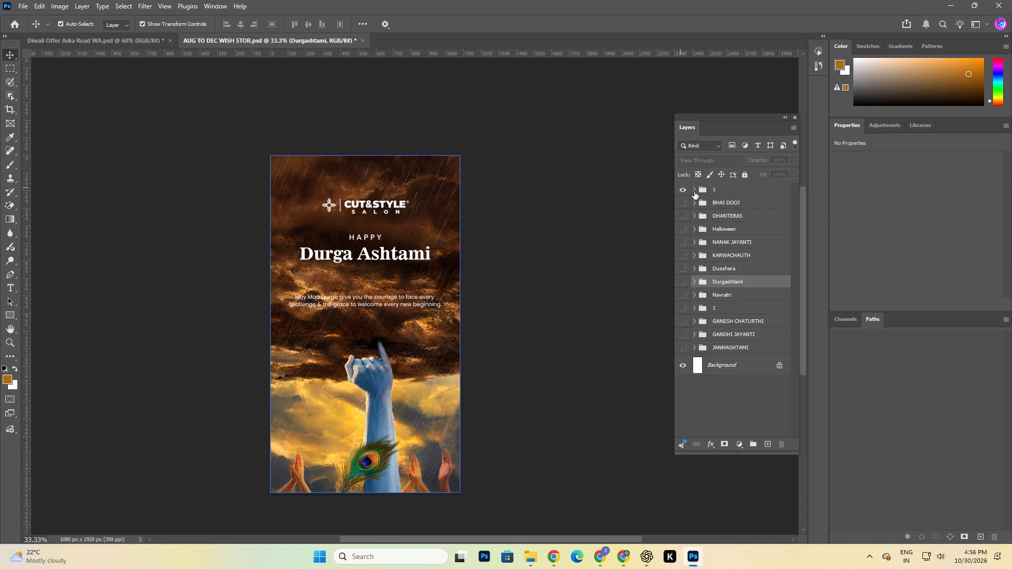
pyautogui.click(694, 192)
pyautogui.click(757, 217)
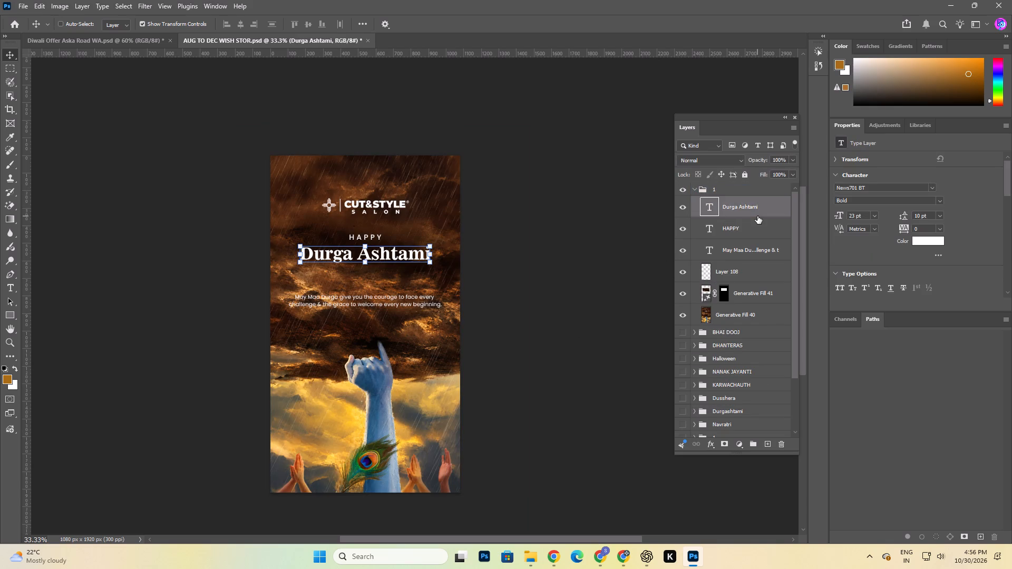
pyautogui.hotkey('ctrl', 'v')
# Turn the pasted ornamental divider white by setting its Hue/Saturation lightness to 100.
pyautogui.hotkey('ctrl', 'u')
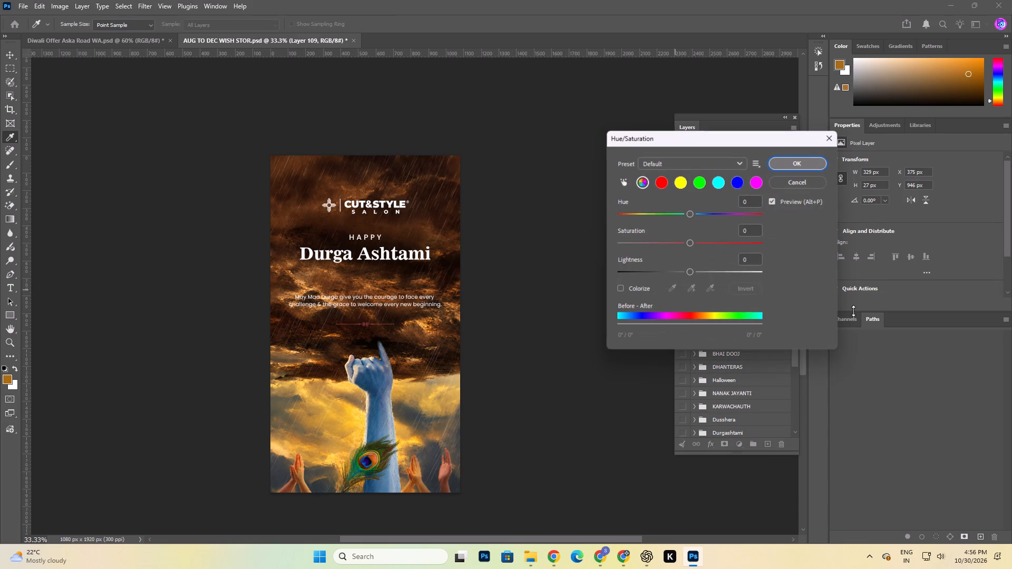
pyautogui.moveTo(690, 267); pyautogui.dragTo(757, 268)
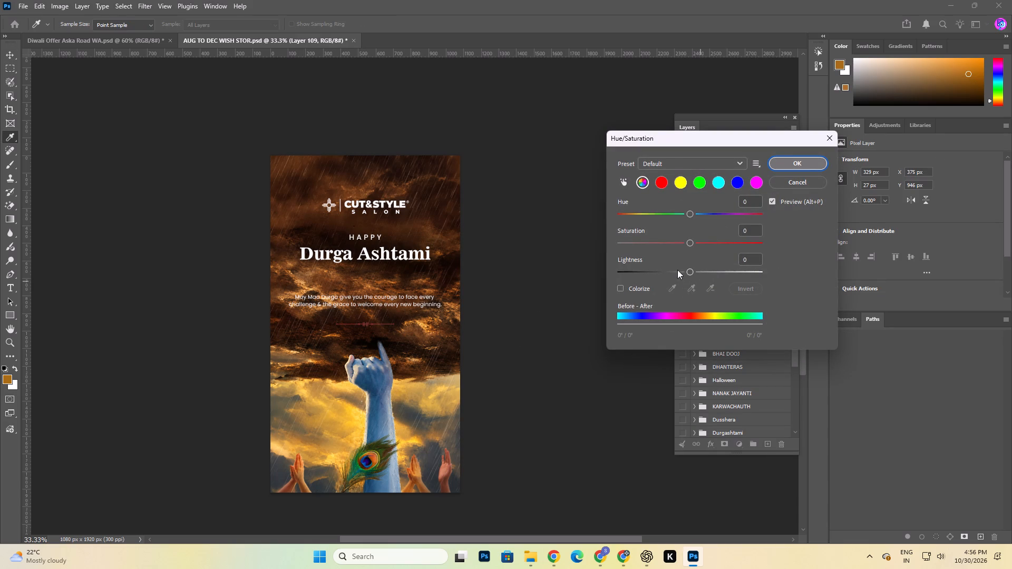
pyautogui.moveTo(692, 272); pyautogui.dragTo(781, 271)
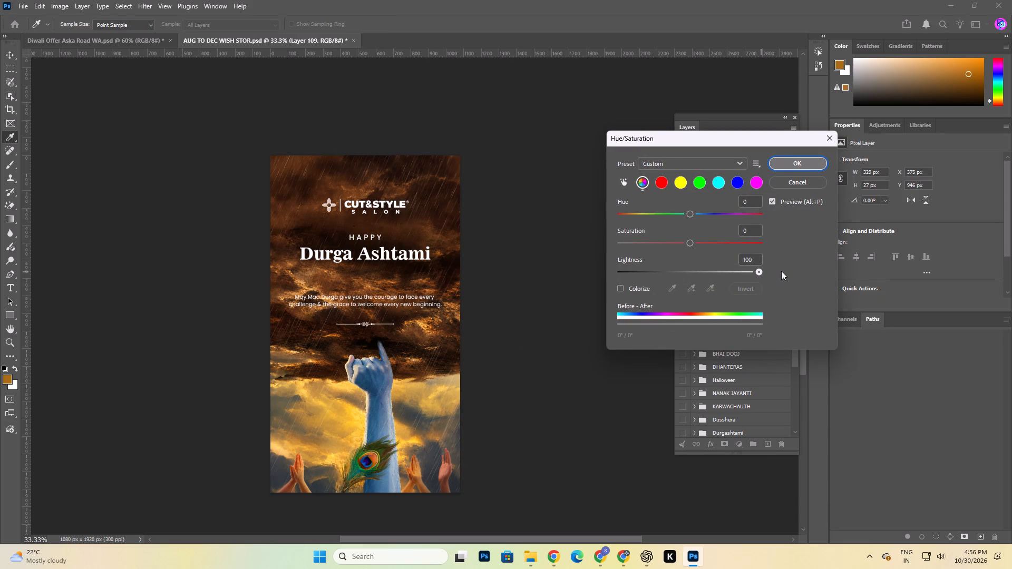
pyautogui.moveTo(781, 271); pyautogui.dragTo(782, 271)
pyautogui.click(794, 165)
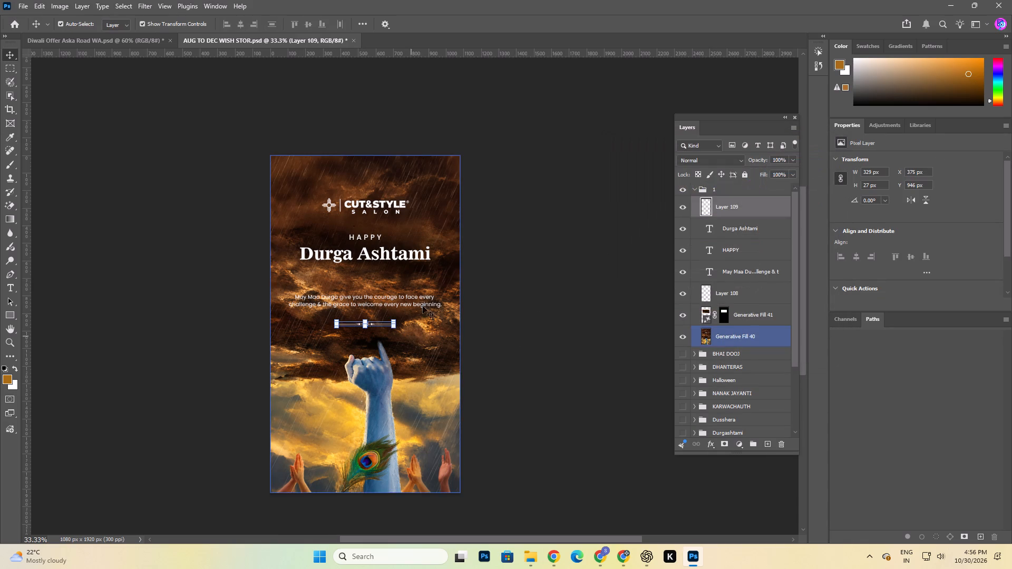
# Move the white divider up into the gap between the Durga Ashtami heading and the May Maa Durga message.
pyautogui.keyDown('alt'); pyautogui.scroll(7, 372, 268); pyautogui.keyUp('alt')
pyautogui.moveTo(360, 383); pyautogui.dragTo(360, 382)
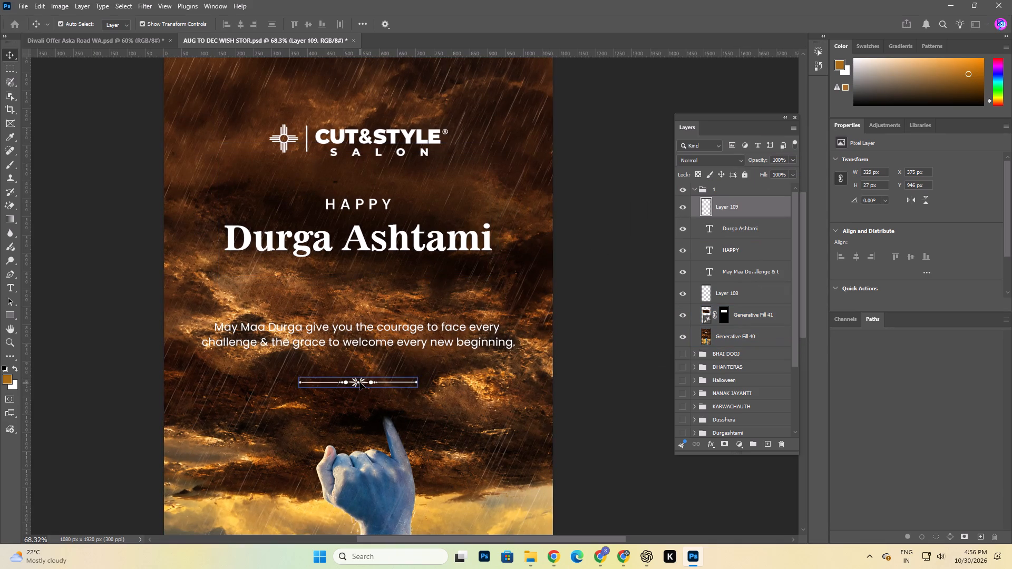
pyautogui.moveTo(360, 382); pyautogui.dragTo(365, 295)
# Select the Durga Ashtami heading text in the top group 1.
pyautogui.doubleClick(369, 250)
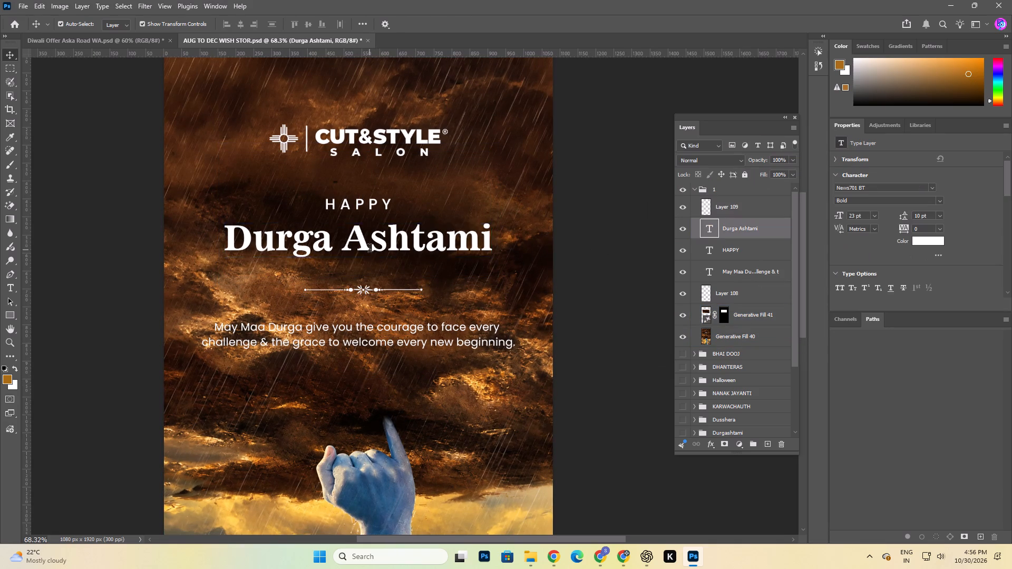
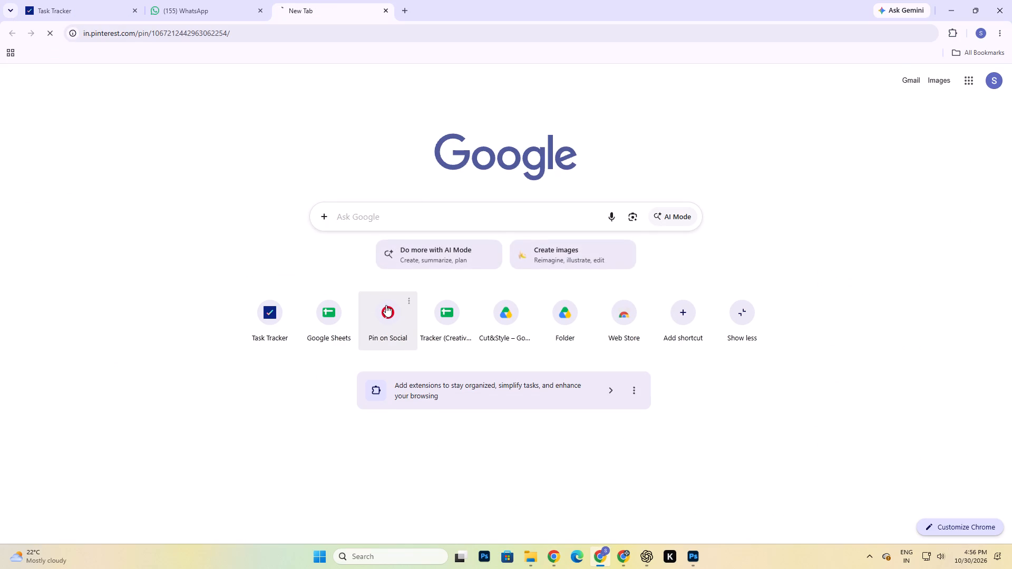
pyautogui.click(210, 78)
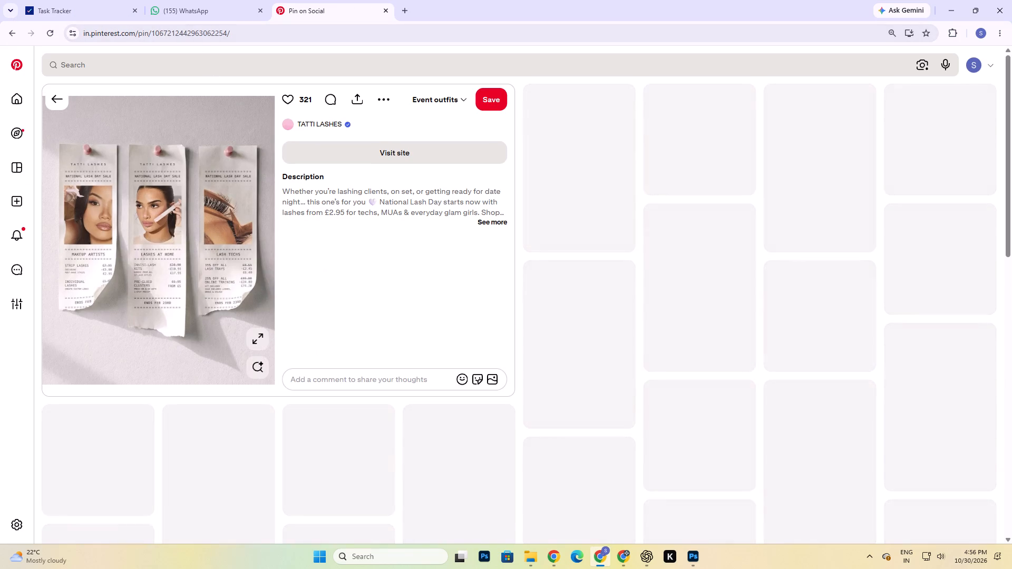
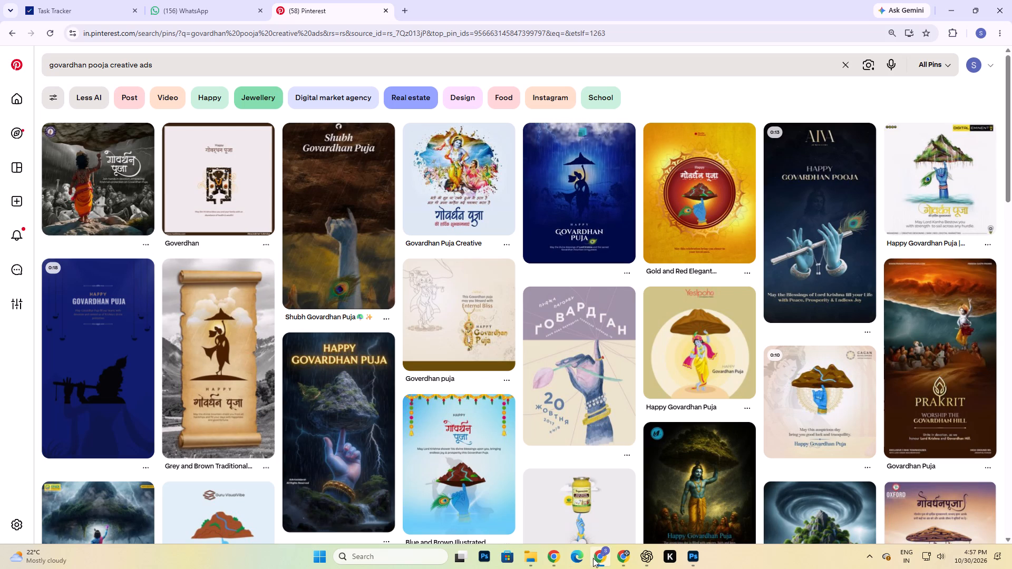
# Open the Prakrit Govardhan Puja pin in a separate tab and examine its design and the related pins for reference.
pyautogui.rightClick(933, 357)
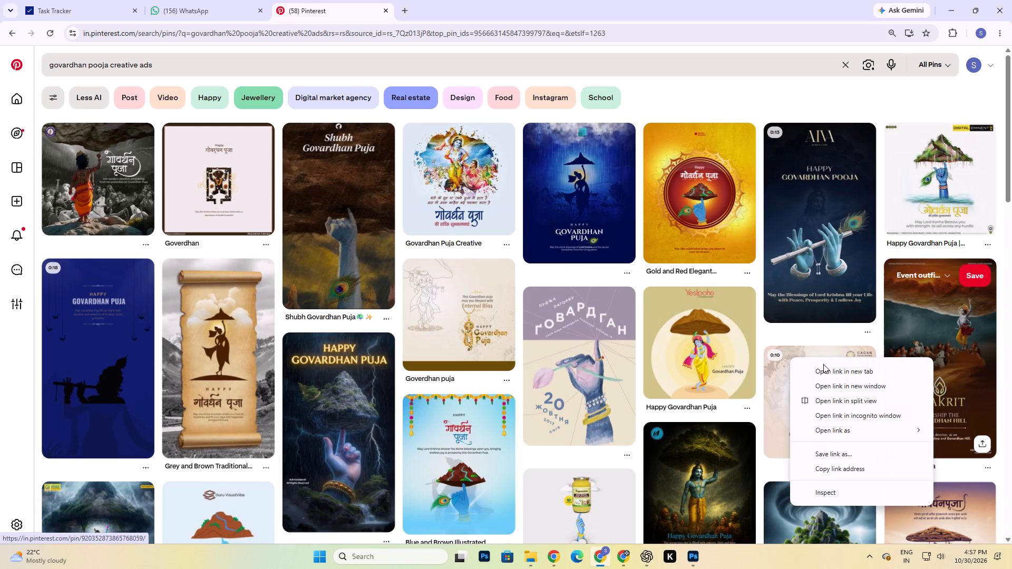
pyautogui.click(826, 369)
pyautogui.click(448, 0)
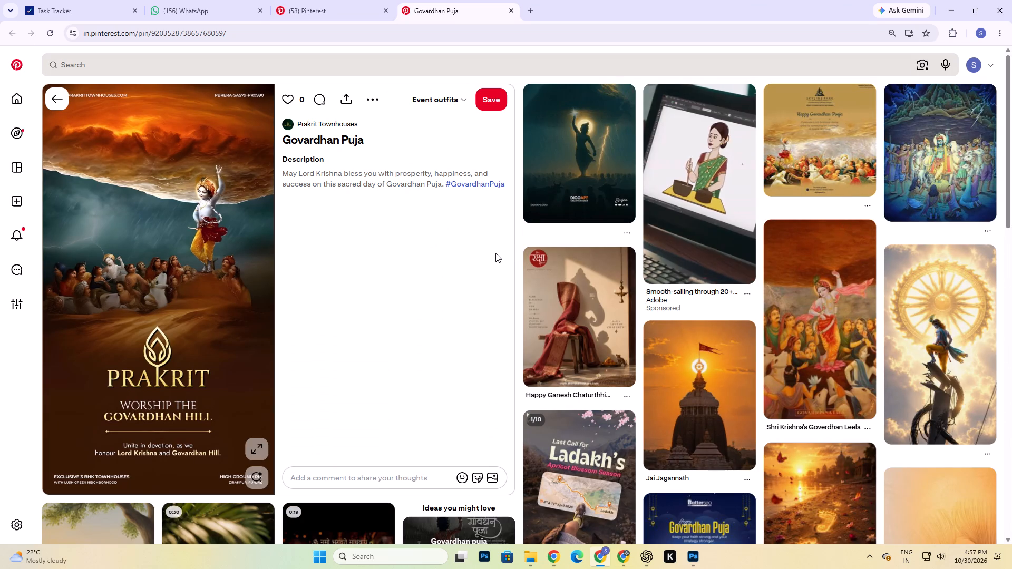
pyautogui.scroll(-6, 495, 253)
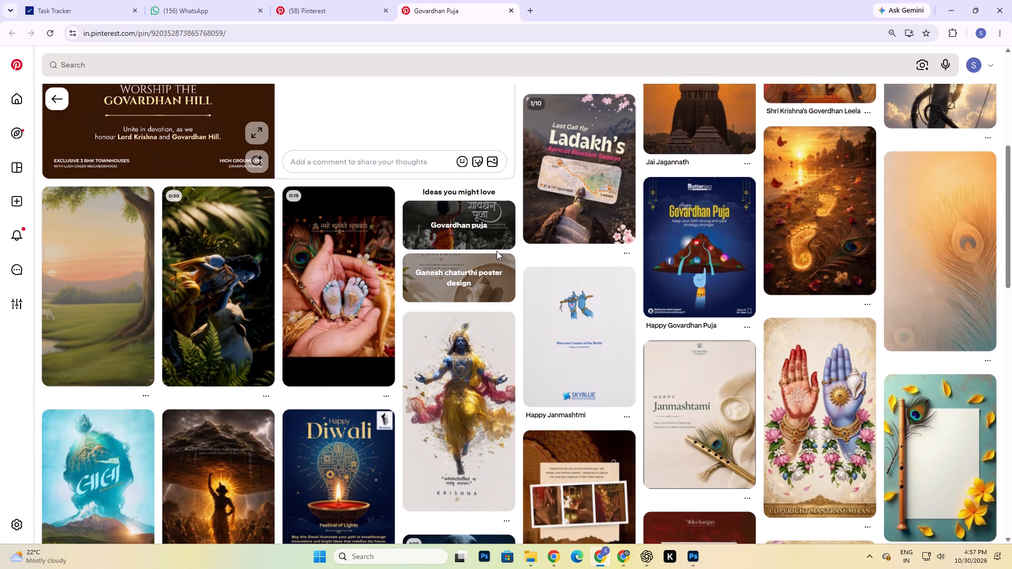
pyautogui.scroll(-4, 177, 292)
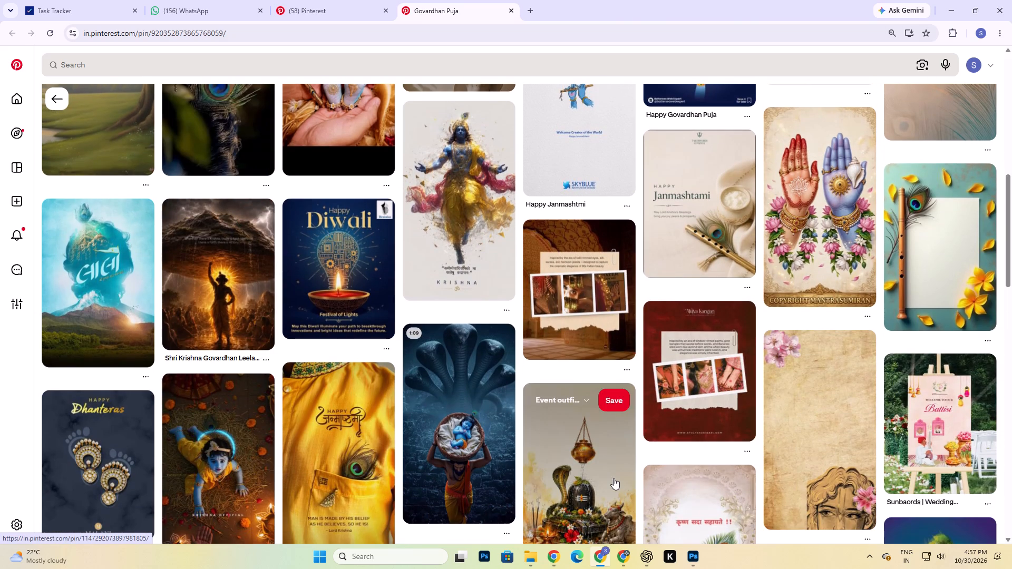
pyautogui.scroll(-1, 548, 423)
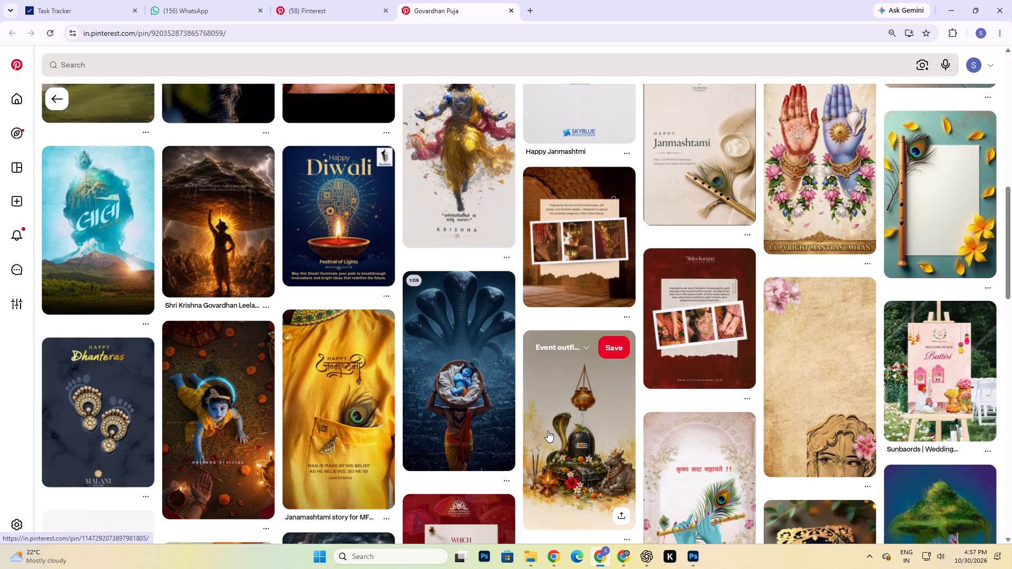
# Switch to Photoshop and replace the Durga Ashtami title text with "Goverdhan Puja".
pyautogui.click(692, 555)
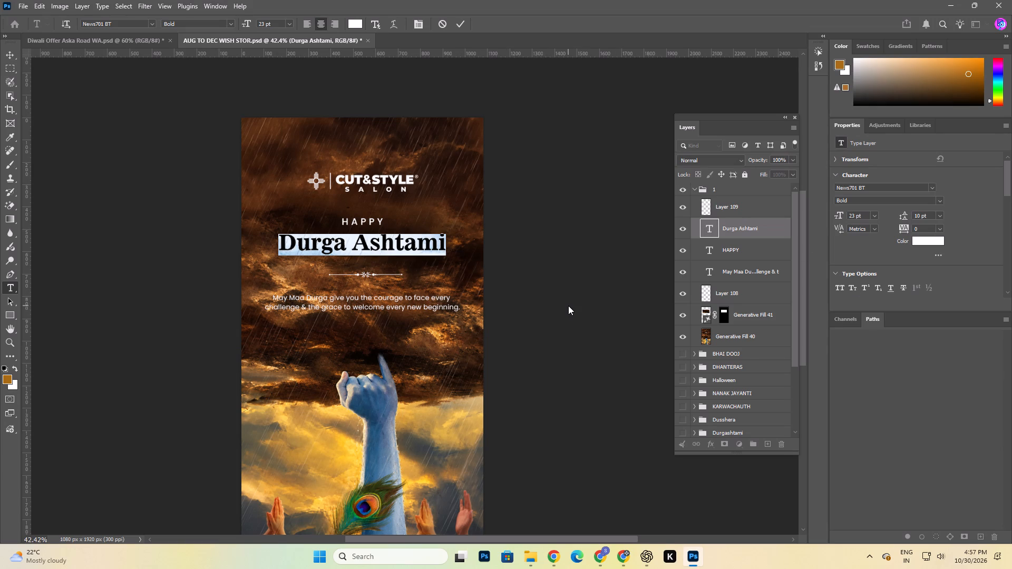
pyautogui.write('Gov')
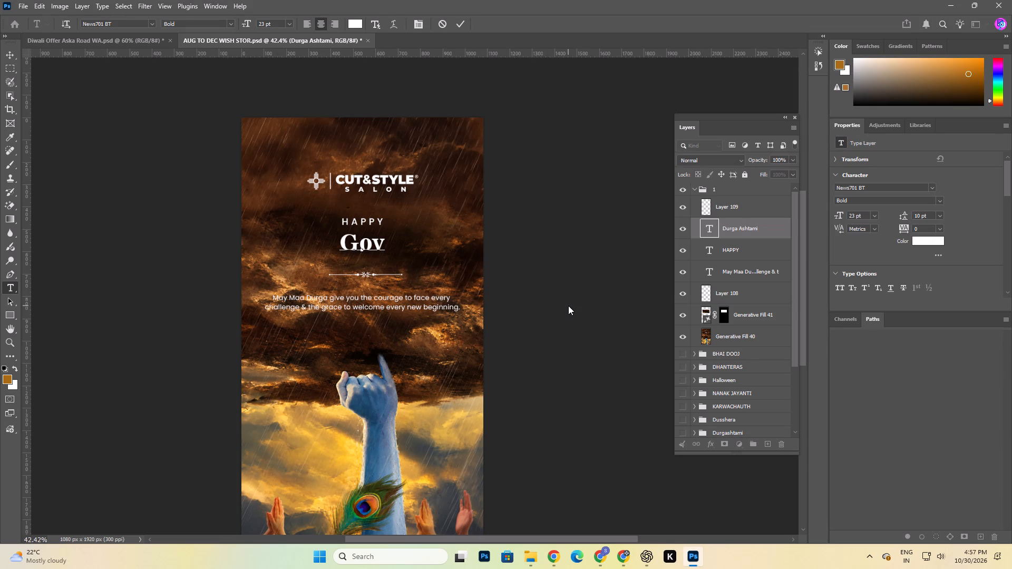
pyautogui.write('erdhan Puja')
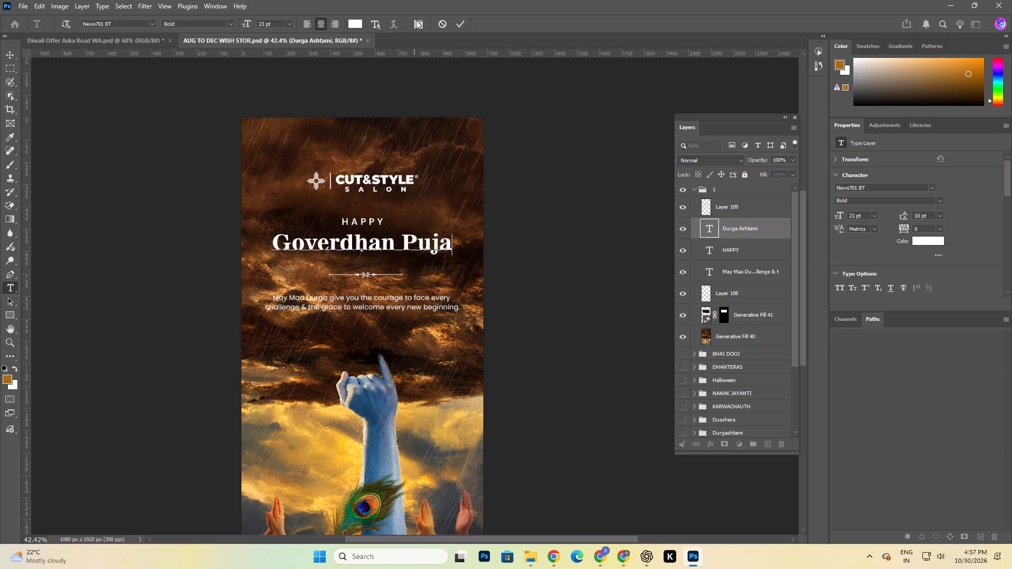
pyautogui.click(460, 25)
pyautogui.click(543, 291)
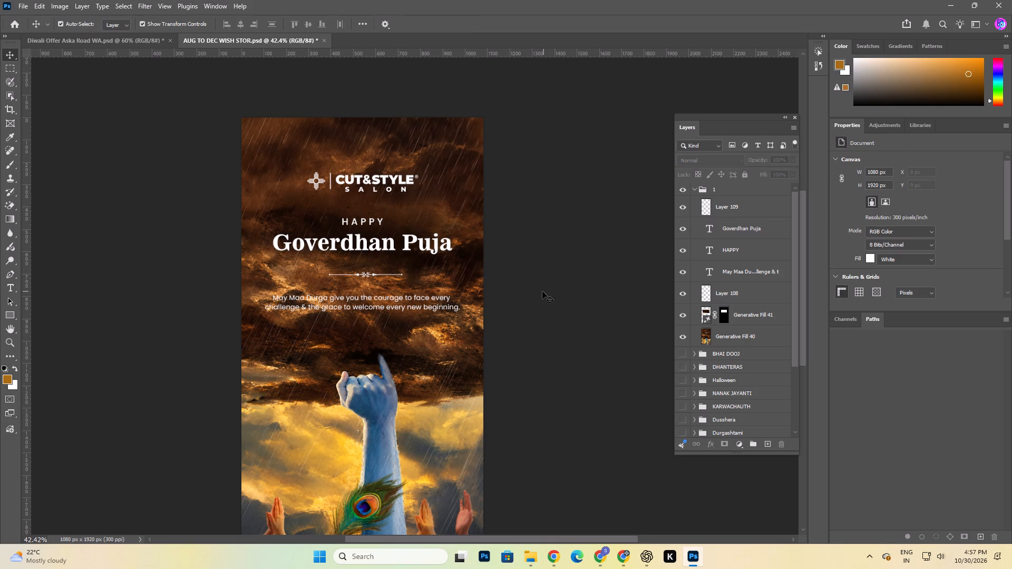
# Check the festival's spelling in the Pinterest search results, and correct the title in Photoshop to "Govardhan Puja".
pyautogui.click(600, 562)
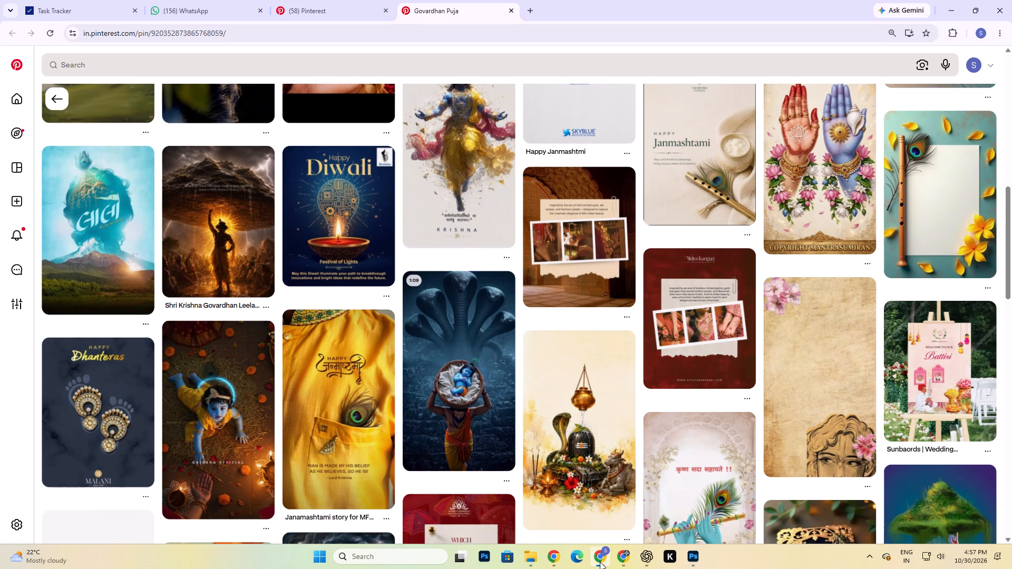
pyautogui.click(361, 0)
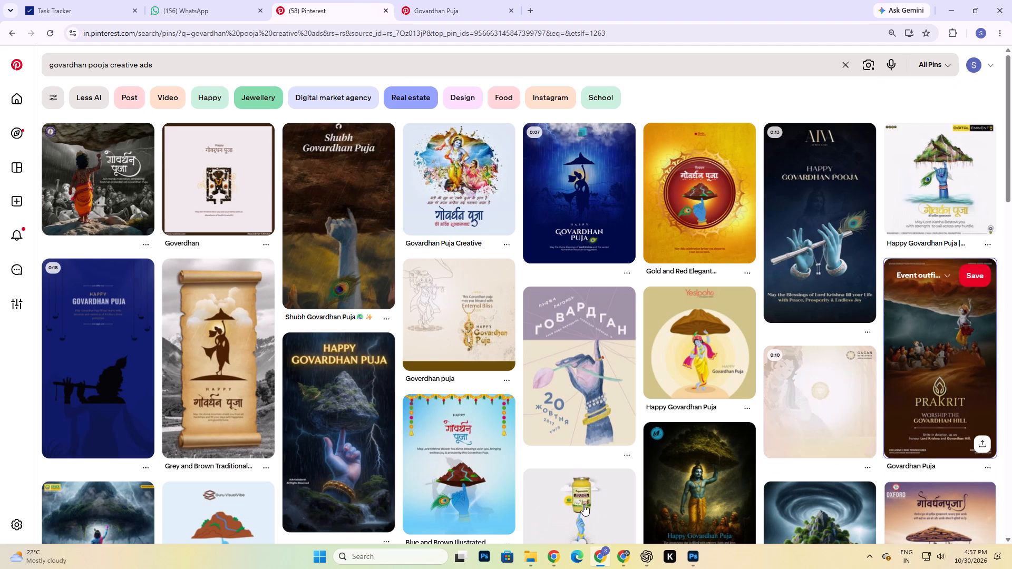
pyautogui.scroll(7, 467, 288)
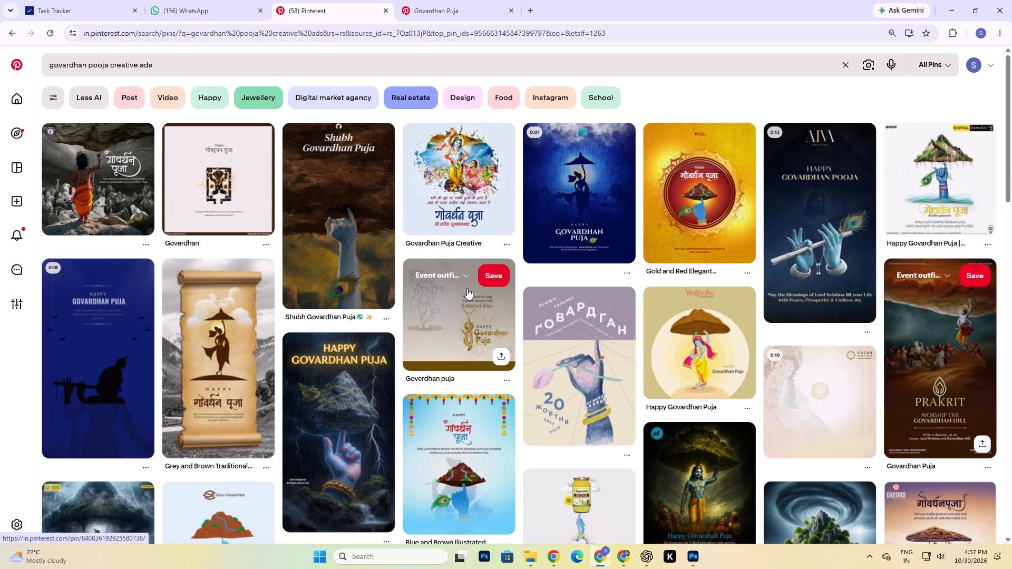
pyautogui.scroll(4, 467, 288)
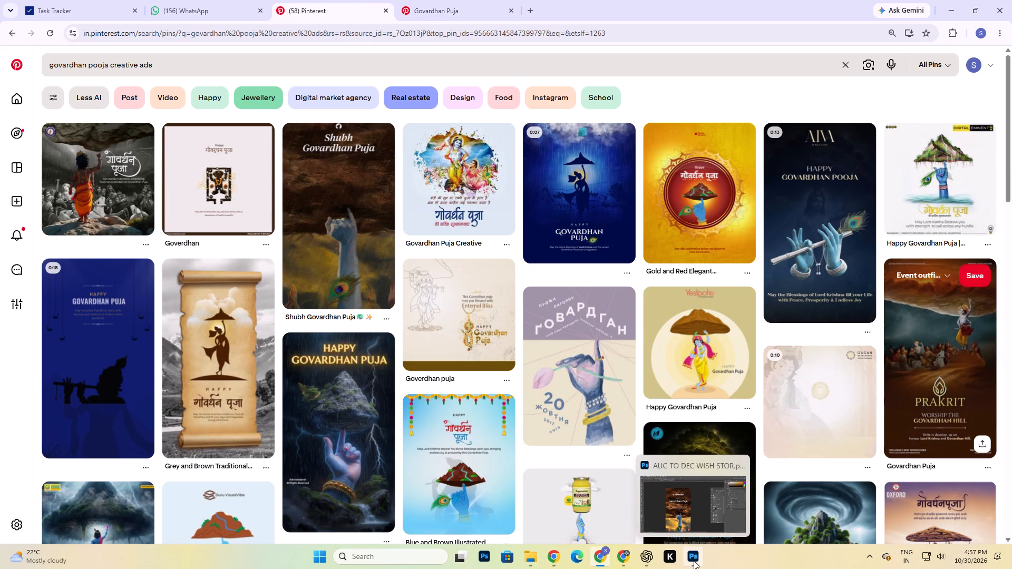
pyautogui.click(694, 561)
pyautogui.doubleClick(332, 243)
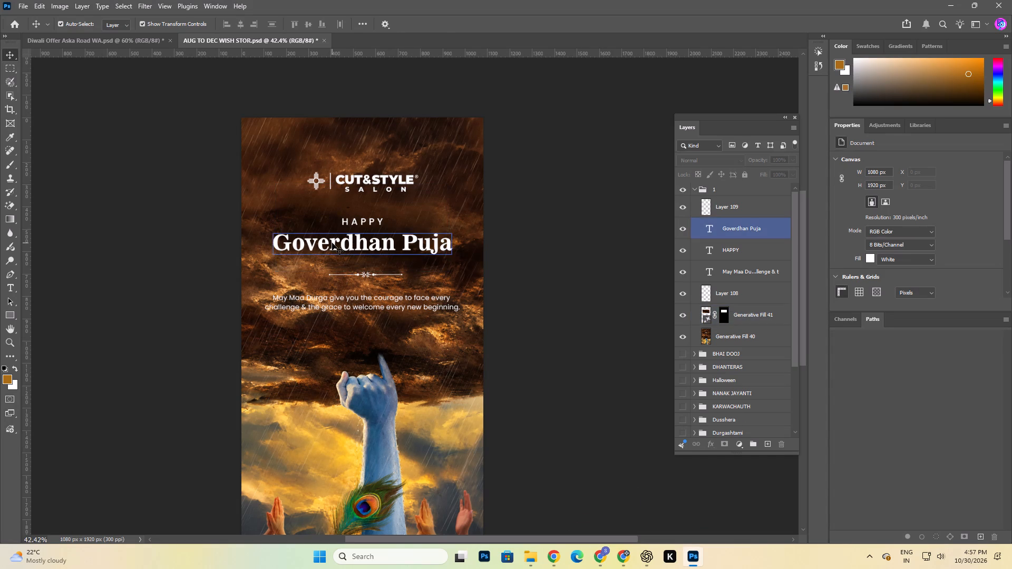
pyautogui.click(324, 241)
pyautogui.press('a')
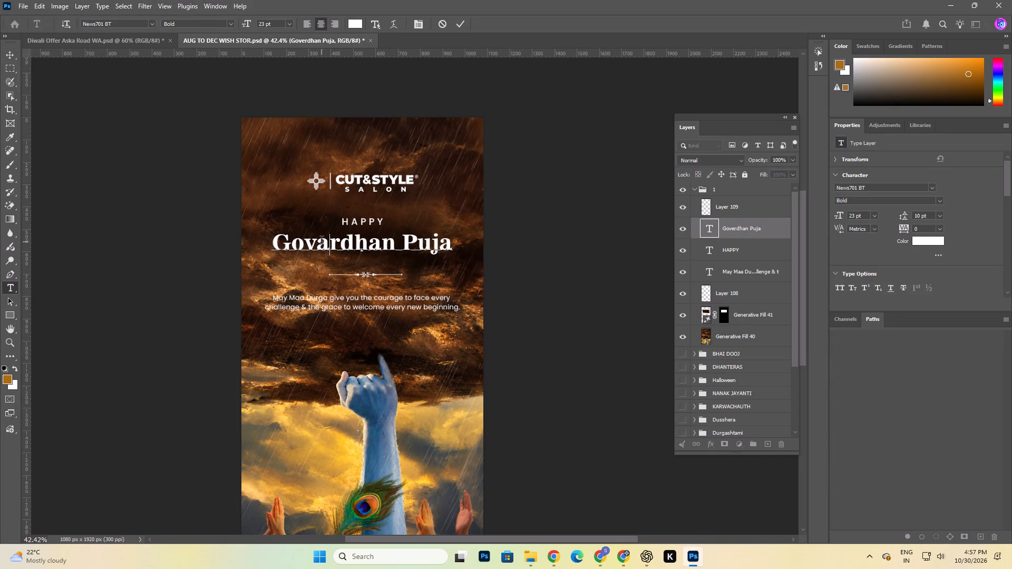
pyautogui.click(460, 20)
pyautogui.click(559, 204)
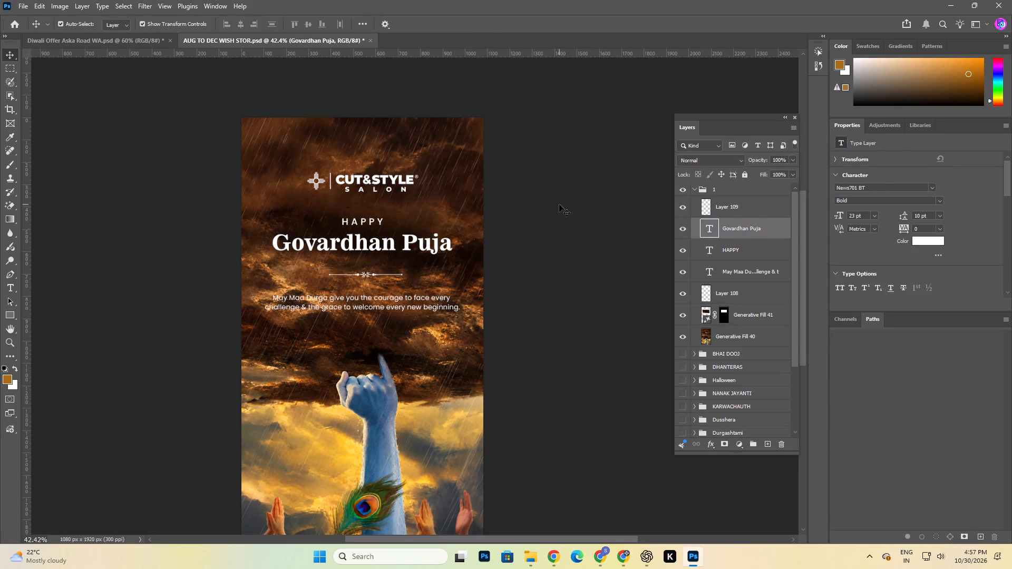
# Set the font size of the HAPPY text above the title to 11 pt.
pyautogui.click(367, 221)
pyautogui.click(876, 214)
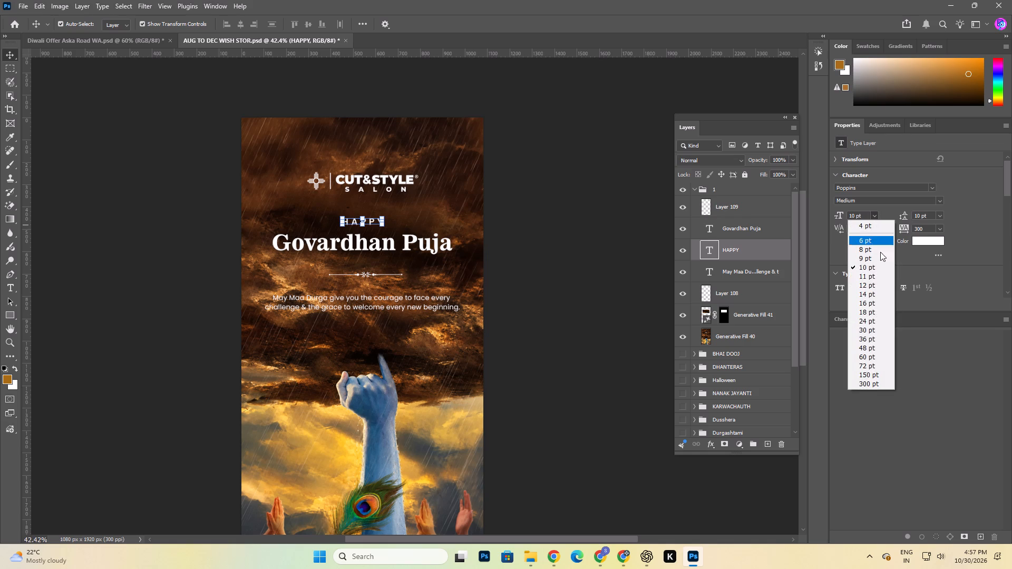
pyautogui.click(870, 273)
pyautogui.moveTo(620, 262); pyautogui.dragTo(631, 255)
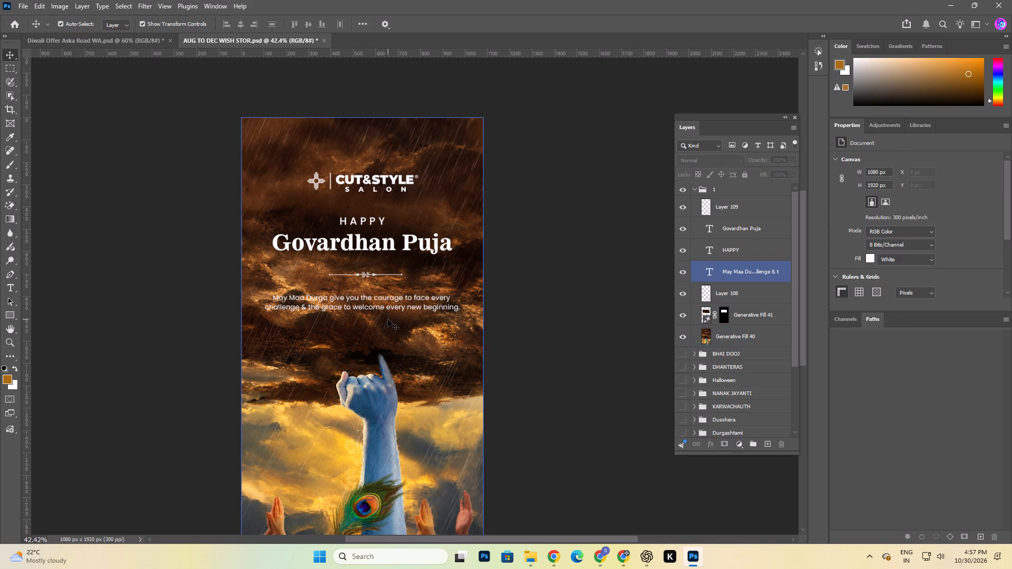
# Review the whole Govardhan Puja story and save the AUG TO DEC document.
pyautogui.scroll(-3, 388, 319)
pyautogui.scroll(1, 394, 322)
pyautogui.press('space')
pyautogui.press('space')
pyautogui.press('space')
pyautogui.press('space')
pyautogui.press('space')
pyautogui.moveTo(412, 208); pyautogui.dragTo(400, 203)
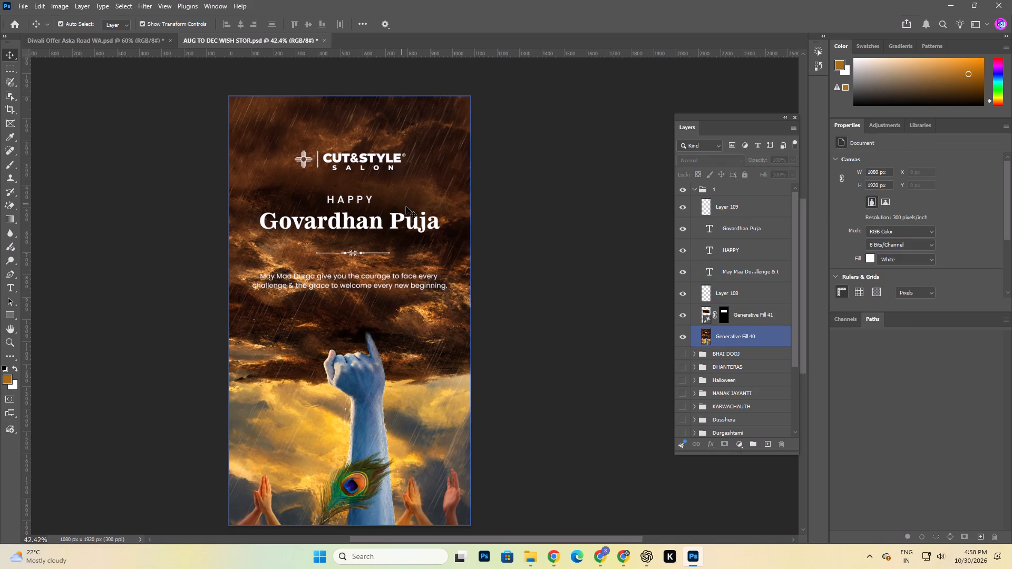
pyautogui.keyDown('alt'); pyautogui.scroll(-2, 391, 255); pyautogui.keyUp('alt')
pyautogui.click(508, 284)
pyautogui.press('space')
pyautogui.press('space')
pyautogui.press('space')
pyautogui.press('space')
pyautogui.press('space')
pyautogui.press('space')
pyautogui.press('space')
pyautogui.press('space')
pyautogui.press('space')
pyautogui.press('space')
pyautogui.press('space')
pyautogui.press('space')
pyautogui.press('space')
pyautogui.press('space')
pyautogui.press('space')
pyautogui.press('space')
pyautogui.press('space')
pyautogui.press('space')
pyautogui.press('space')
pyautogui.press('space')
pyautogui.moveTo(456, 325); pyautogui.dragTo(453, 327)
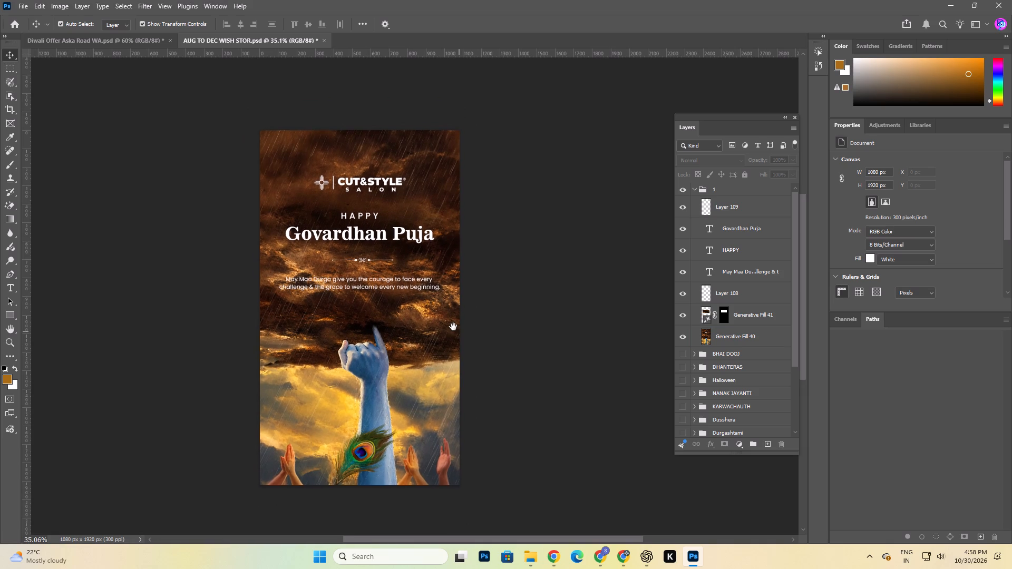
pyautogui.moveTo(453, 327); pyautogui.dragTo(451, 324)
pyautogui.hotkey('ctrl', 's')
# Apply Brightness/Contrast to the Generative Fill 40 background layer with brightness -7 and contrast 16.
pyautogui.click(425, 378)
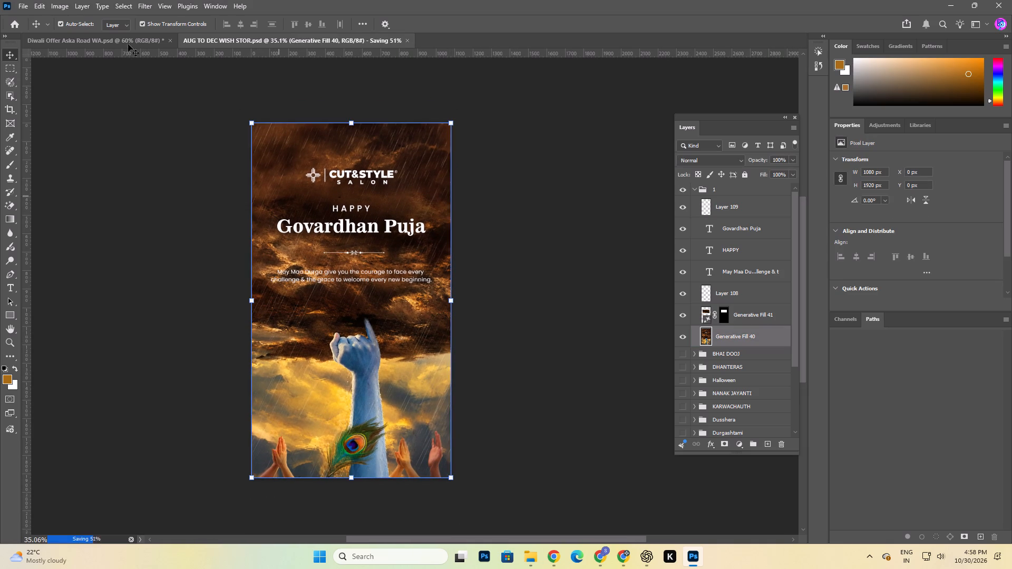
pyautogui.click(61, 3)
pyautogui.click(74, 33)
pyautogui.click(231, 36)
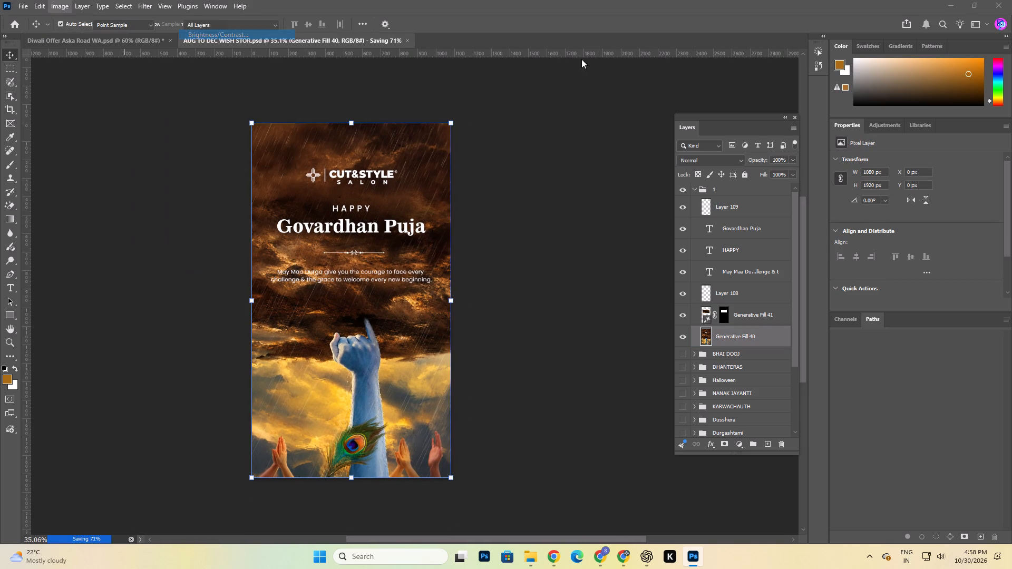
pyautogui.click(624, 127)
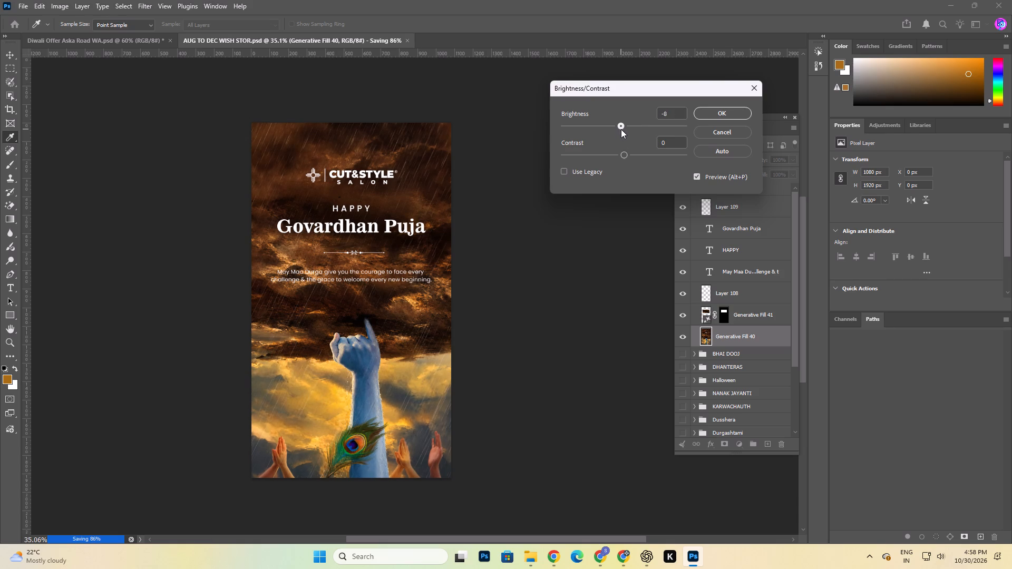
pyautogui.moveTo(624, 153); pyautogui.dragTo(633, 154)
pyautogui.click(721, 113)
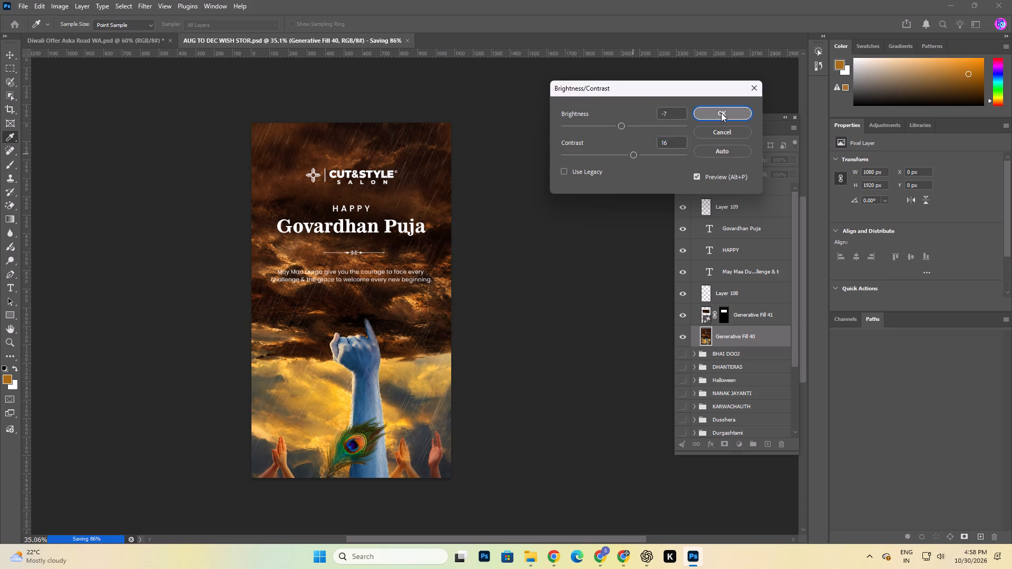
# Draw a rectangle about 1162 by 1074 px over the upper part of the story, directly above the Generative Fill 40 layer.
pyautogui.click(578, 230)
pyautogui.press('space')
pyautogui.moveTo(392, 292); pyautogui.dragTo(379, 290)
pyautogui.keyDown('alt'); pyautogui.scroll(2, 385, 261); pyautogui.keyUp('alt')
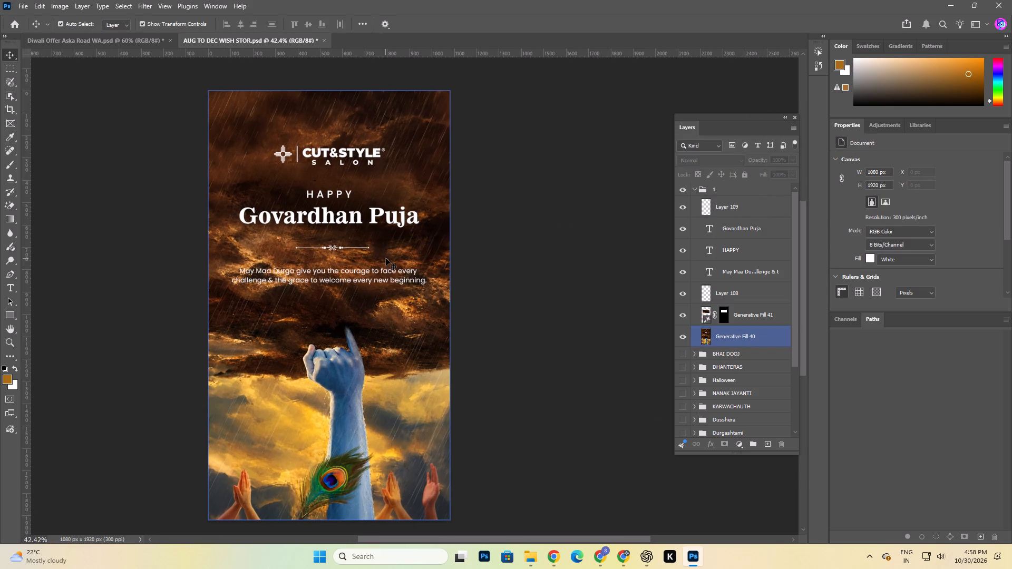
pyautogui.scroll(-2, 386, 258)
pyautogui.press('space')
pyautogui.press('space')
pyautogui.press('space')
pyautogui.press('space')
pyautogui.moveTo(392, 161); pyautogui.dragTo(411, 154)
pyautogui.click(748, 337)
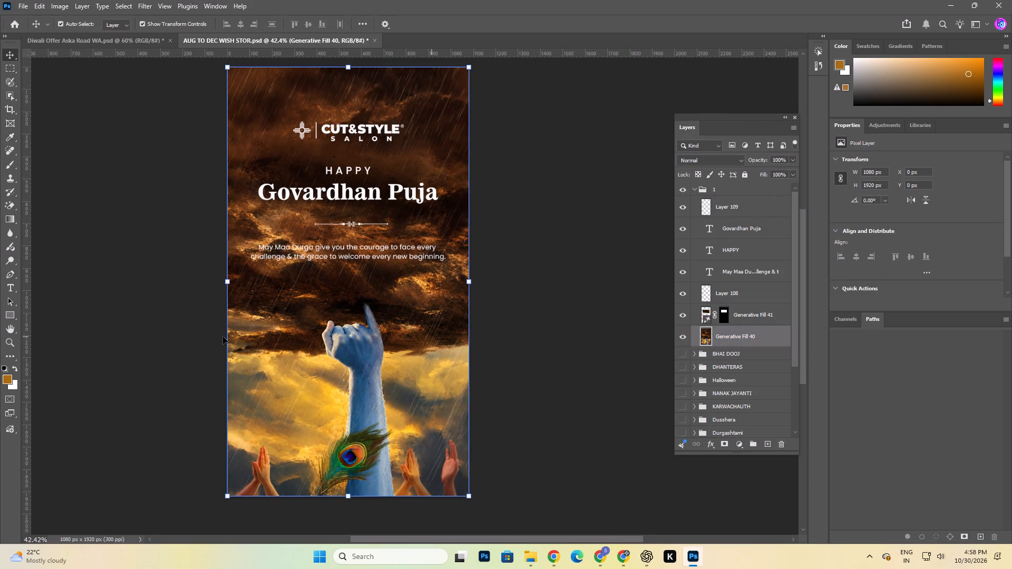
pyautogui.click(4, 317)
pyautogui.scroll(5, 280, 290)
pyautogui.moveTo(219, 101); pyautogui.dragTo(304, 192)
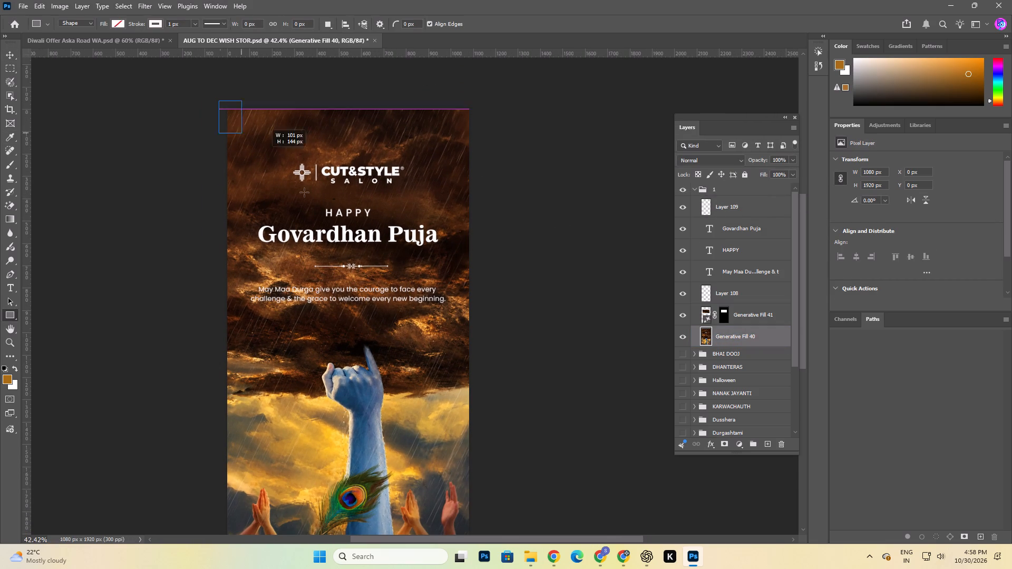
pyautogui.moveTo(304, 192); pyautogui.dragTo(479, 341)
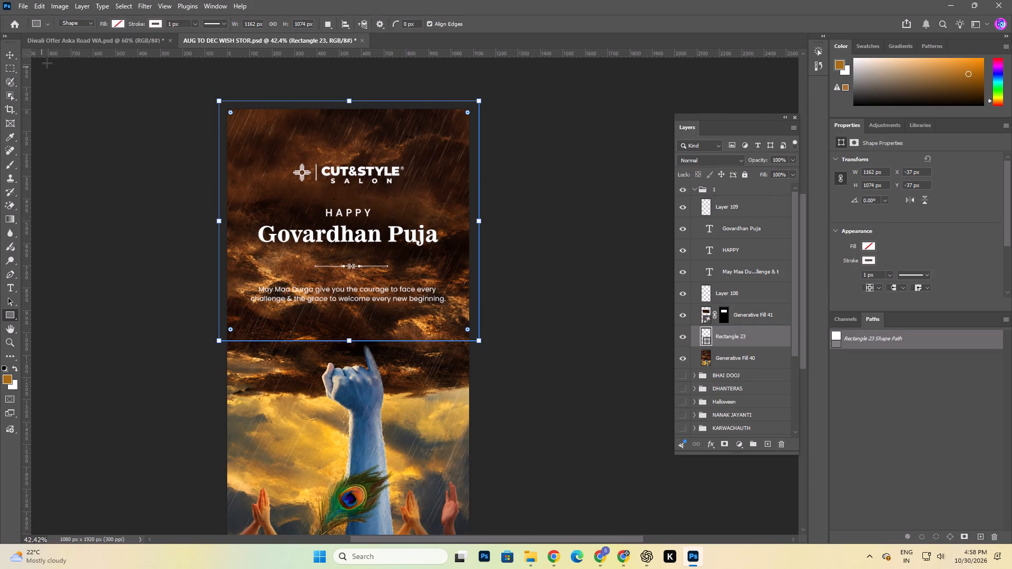
# Remove the new rectangle's stroke and give it a solid orange-brown fill.
pyautogui.click(149, 21)
pyautogui.click(94, 39)
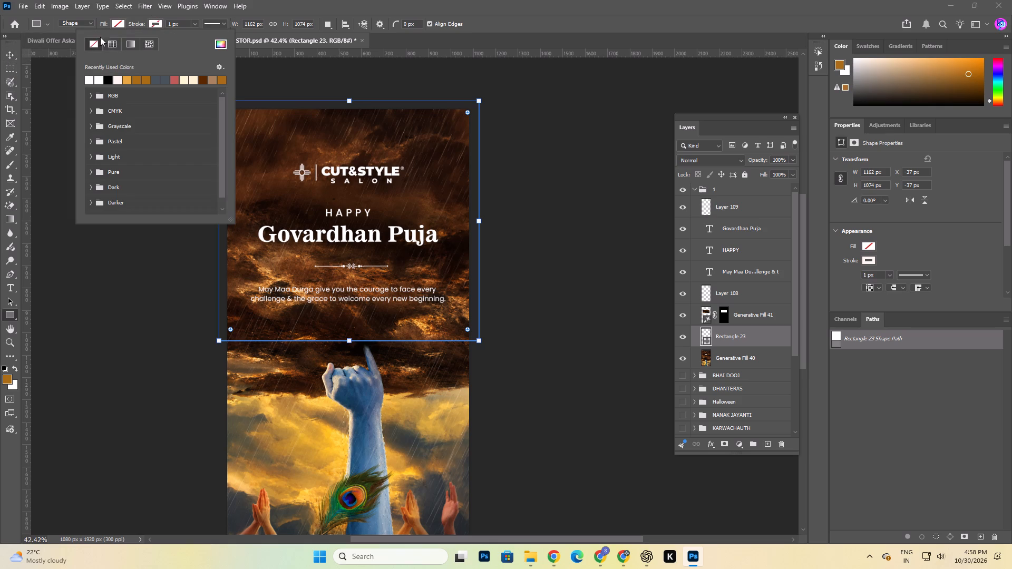
pyautogui.click(110, 28)
pyautogui.click(114, 21)
pyautogui.click(100, 80)
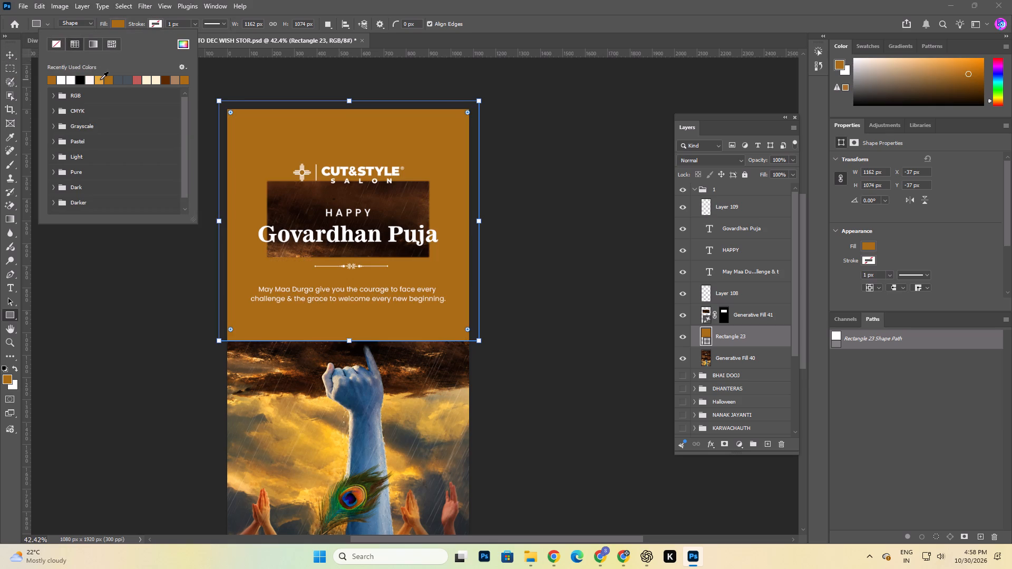
# Change the new rectangle's fill to the dark brown #1b0c04 sampled from the cloud patch behind the title.
pyautogui.click(9, 51)
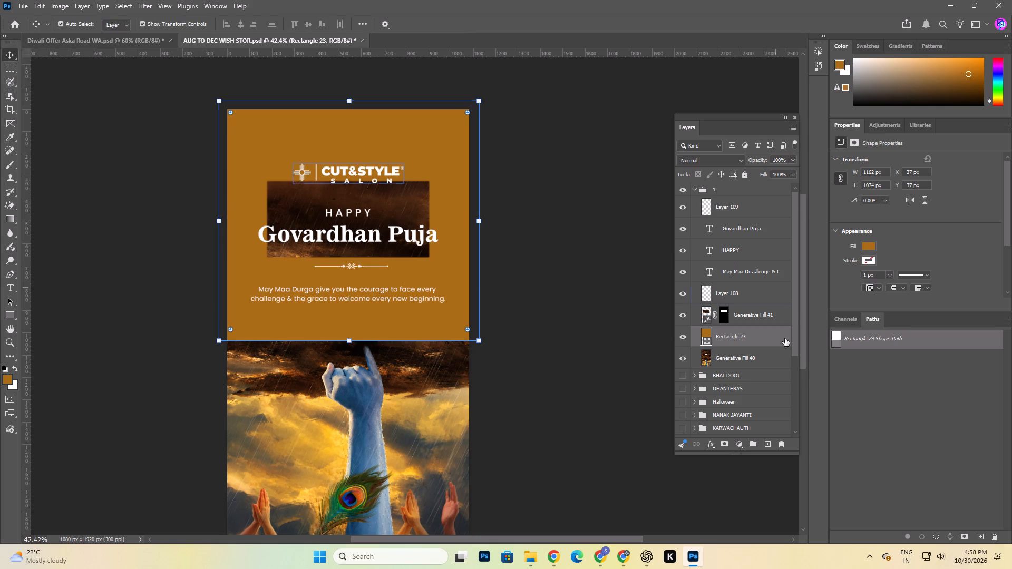
pyautogui.click(741, 335)
pyautogui.doubleClick(705, 339)
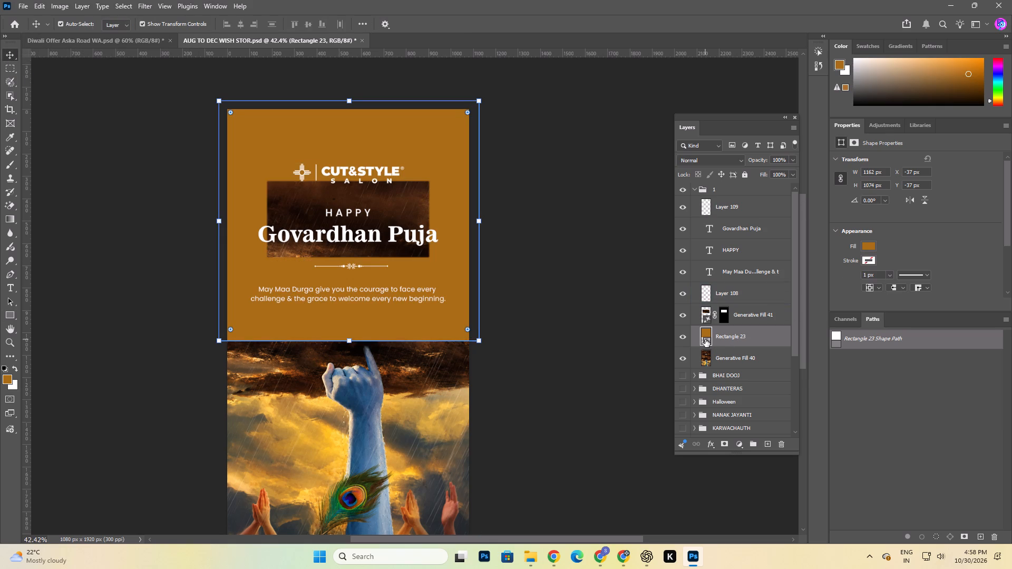
pyautogui.click(285, 207)
pyautogui.click(290, 195)
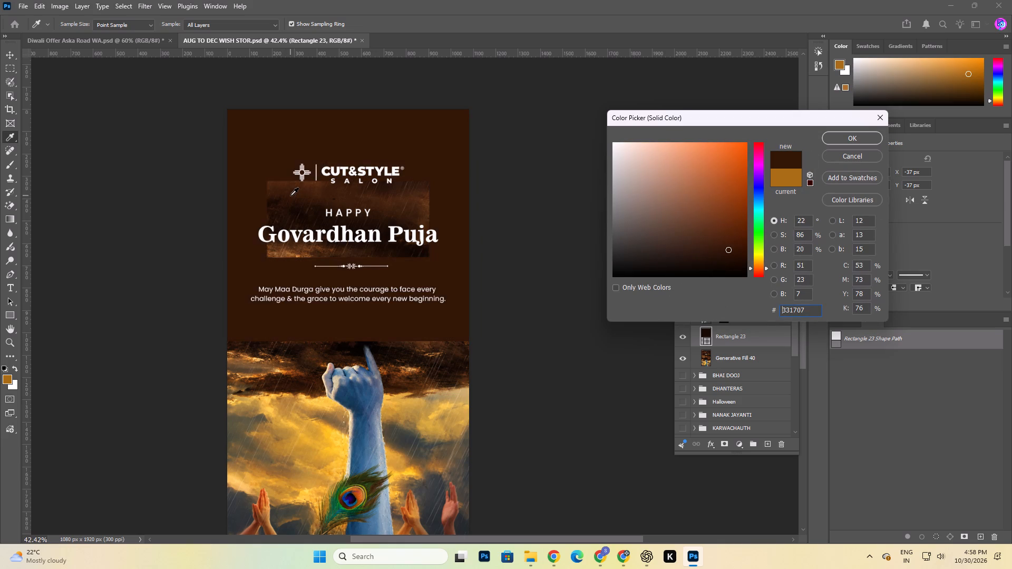
pyautogui.click(290, 204)
pyautogui.click(289, 208)
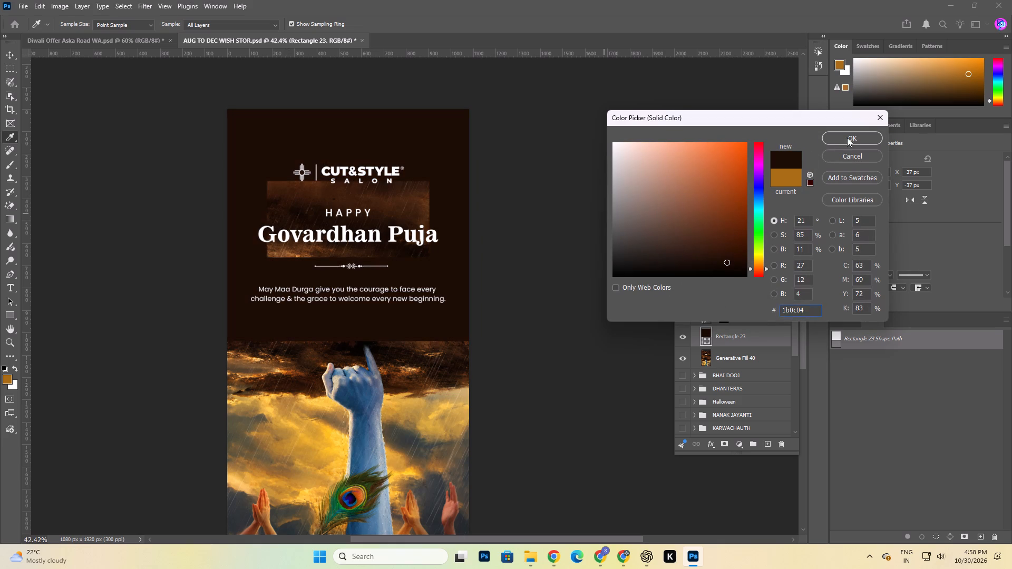
pyautogui.click(847, 138)
# Move the rectangle directly above the Generative Fill 41 layer and extend its bottom edge to about 1135 px tall.
pyautogui.moveTo(747, 332); pyautogui.dragTo(747, 298)
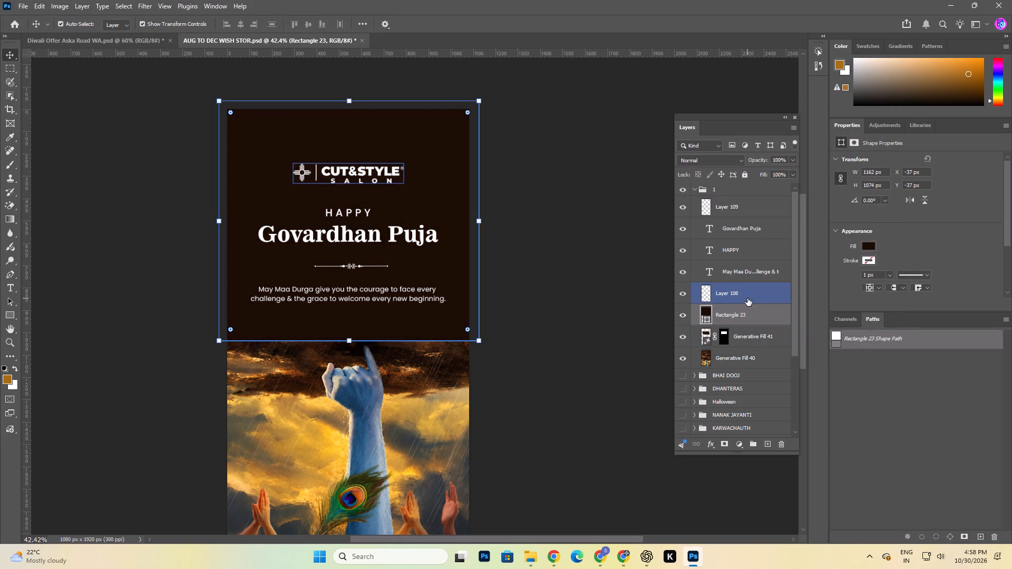
pyautogui.keyDown('shift'); pyautogui.moveTo(349, 340); pyautogui.dragTo(349, 354); pyautogui.keyUp('shift')
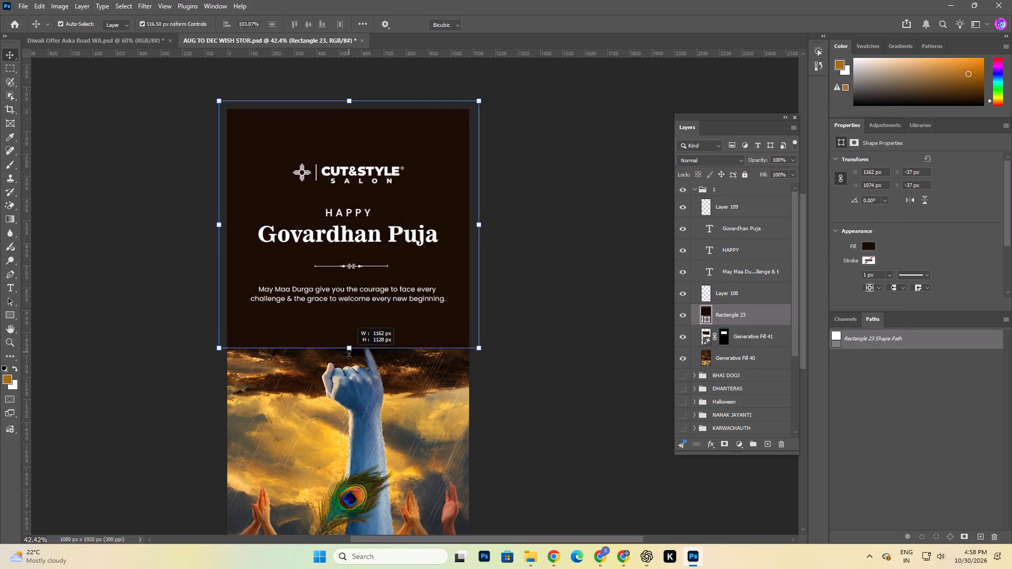
pyautogui.keyDown('shift'); pyautogui.moveTo(349, 354); pyautogui.dragTo(349, 354); pyautogui.keyUp('shift')
pyautogui.click(527, 23)
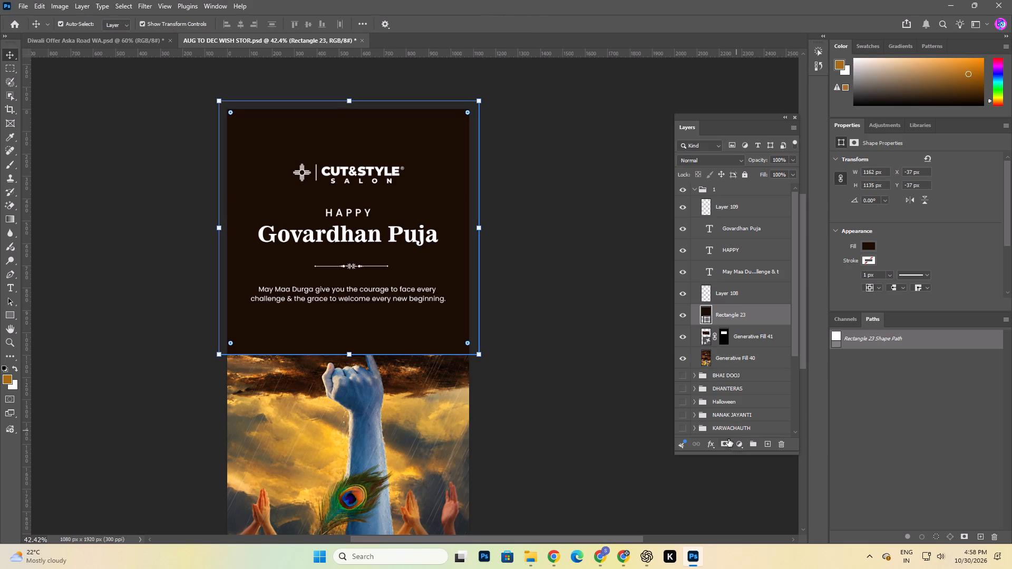
# Add a layer mask to the rectangle and draw a linear black-to-transparent gradient upward from below the greeting text past the canvas top.
pyautogui.click(728, 439)
pyautogui.click(7, 214)
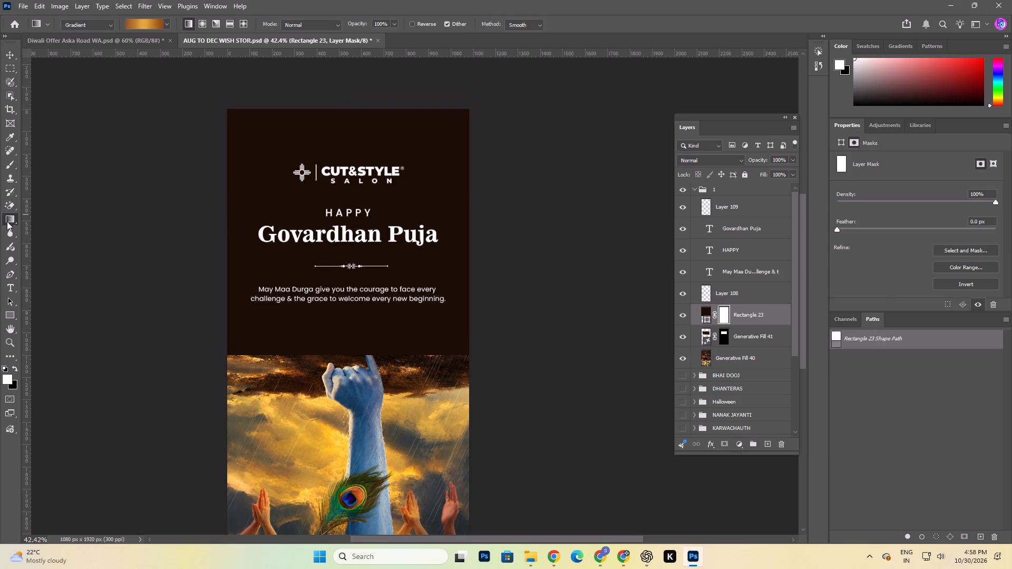
pyautogui.click(168, 24)
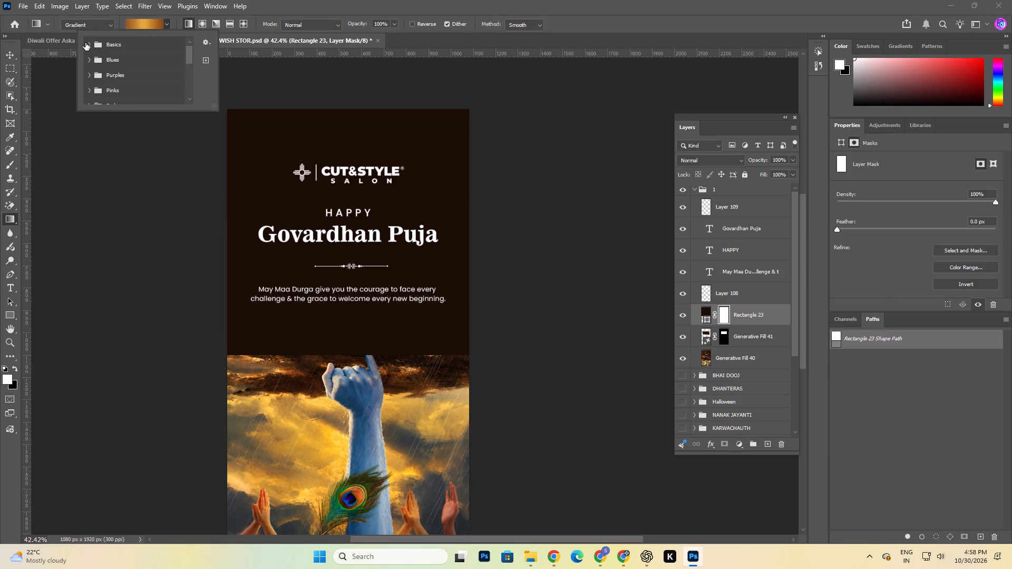
pyautogui.click(91, 45)
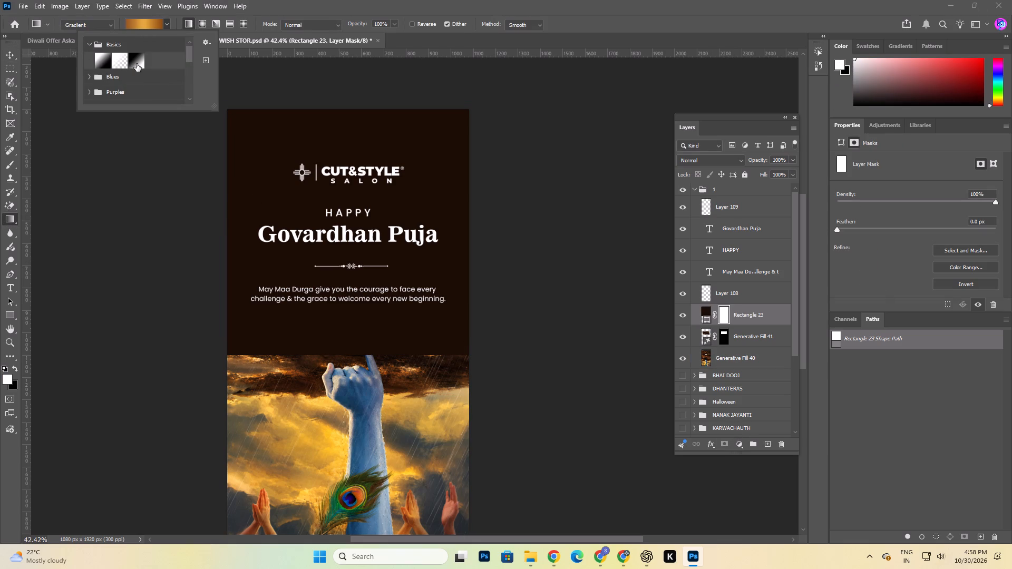
pyautogui.click(137, 64)
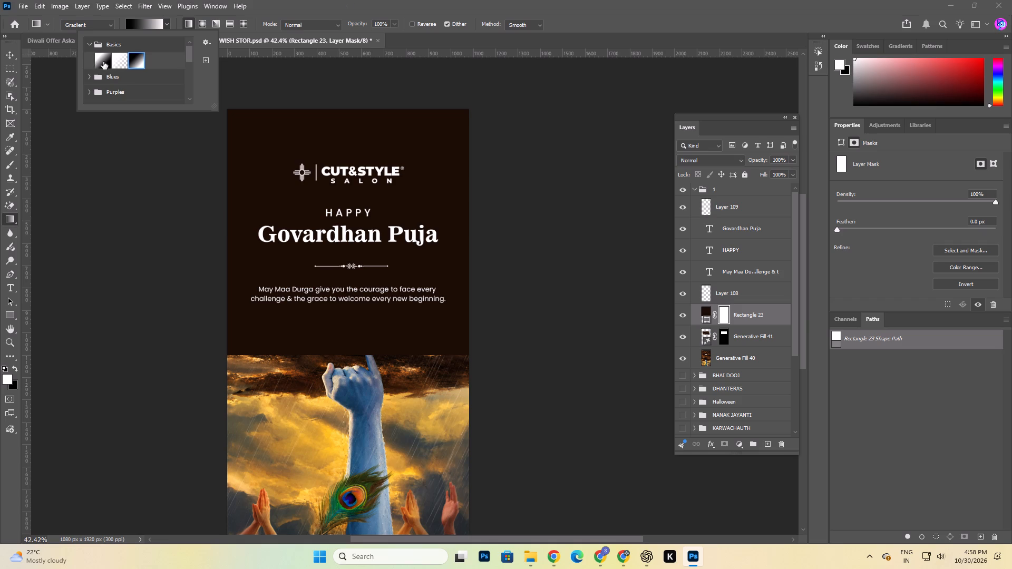
pyautogui.click(106, 62)
pyautogui.click(122, 64)
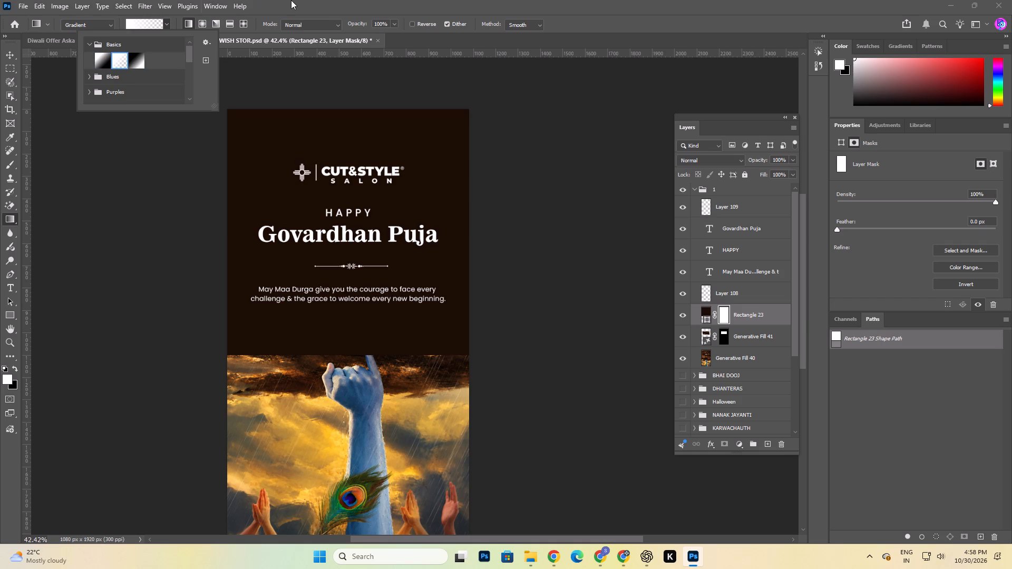
pyautogui.click(291, 0)
pyautogui.press('x')
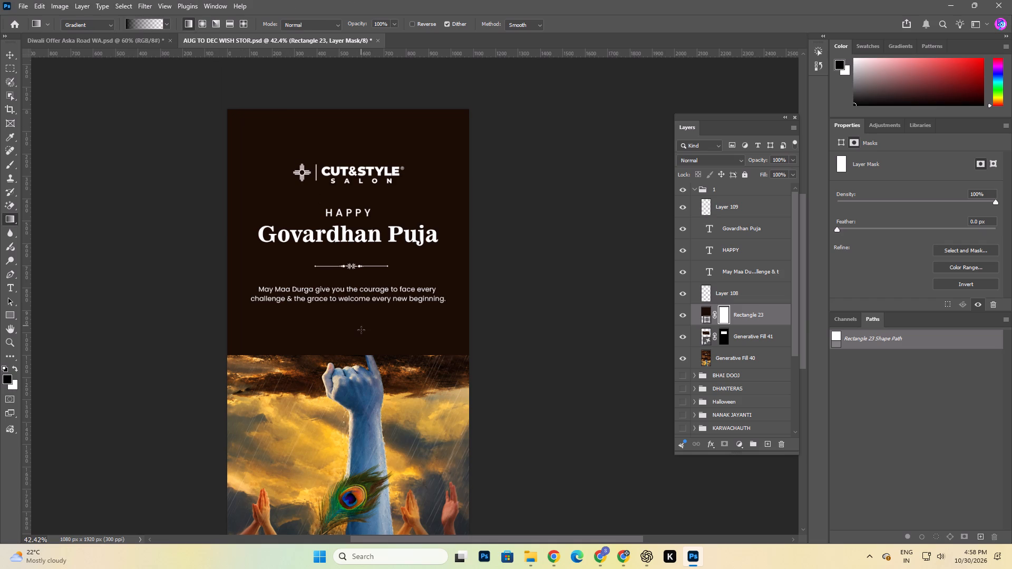
pyautogui.moveTo(361, 330); pyautogui.dragTo(358, 74)
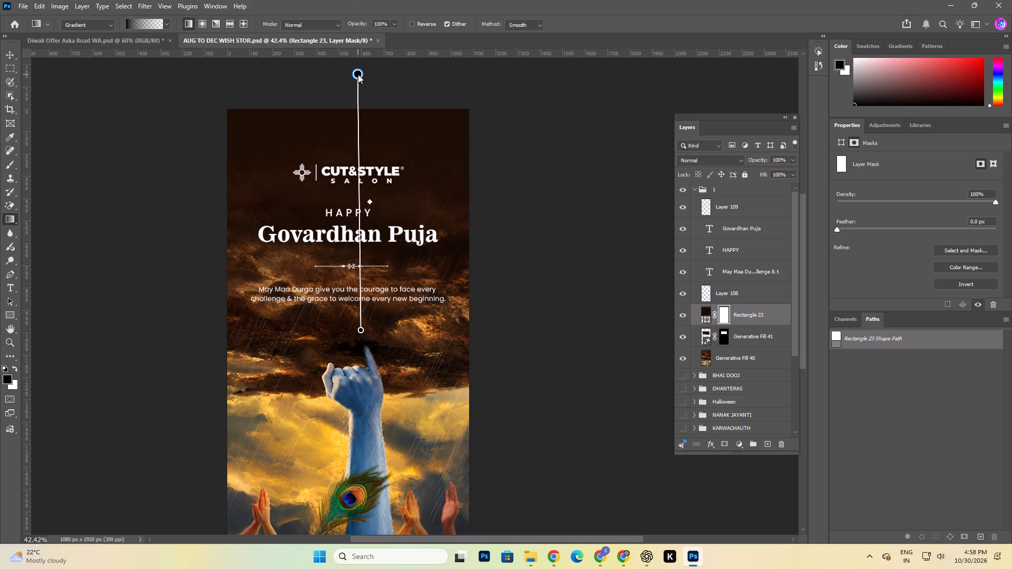
# Adjust the mask gradient's end points, extending it above the canvas and down to the fist for a softer fade.
pyautogui.moveTo(358, 74); pyautogui.dragTo(357, 100)
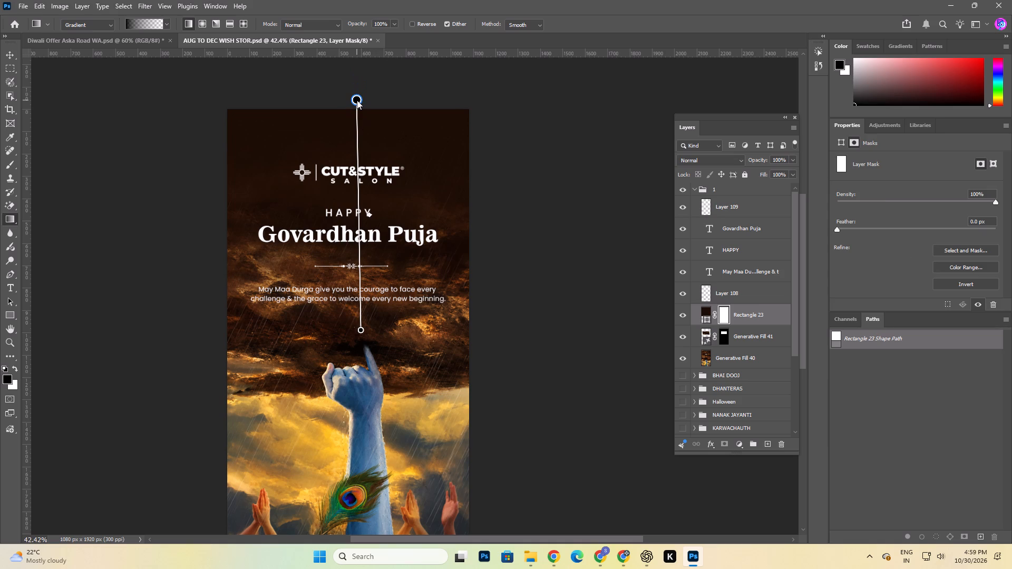
pyautogui.moveTo(361, 331); pyautogui.dragTo(359, 358)
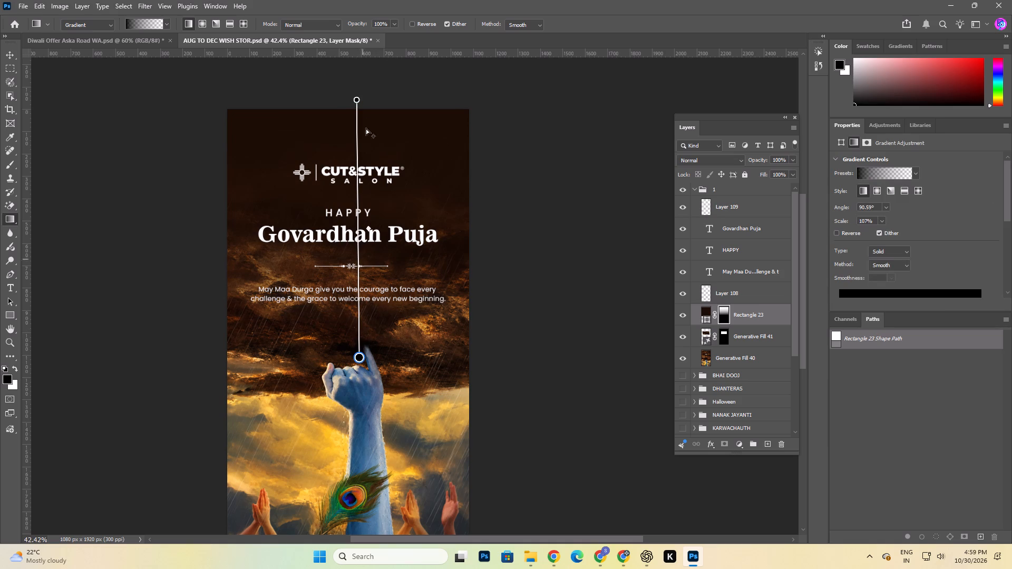
pyautogui.moveTo(357, 101); pyautogui.dragTo(356, 89)
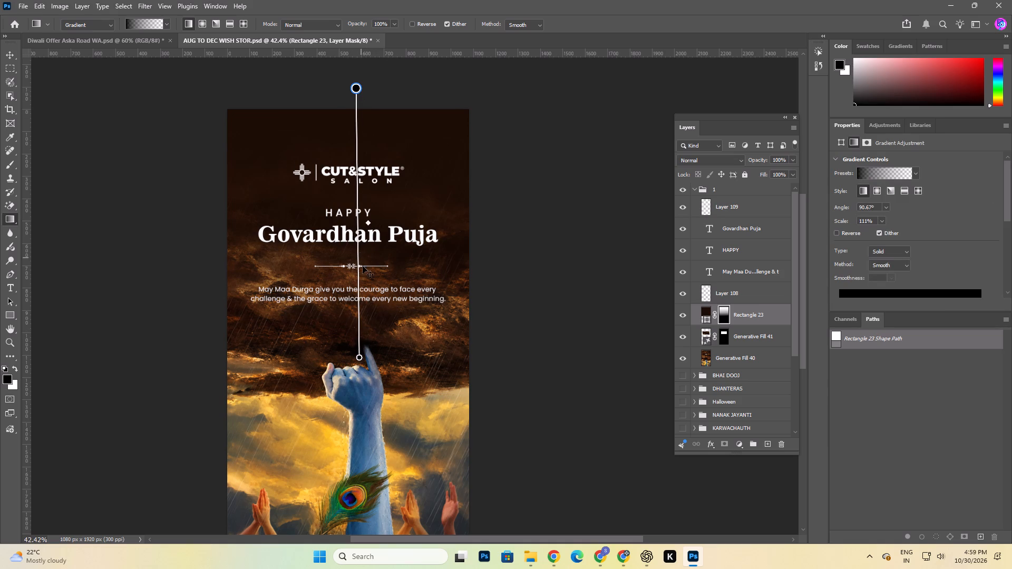
pyautogui.moveTo(357, 248); pyautogui.dragTo(358, 258)
pyautogui.scroll(12, 378, 319)
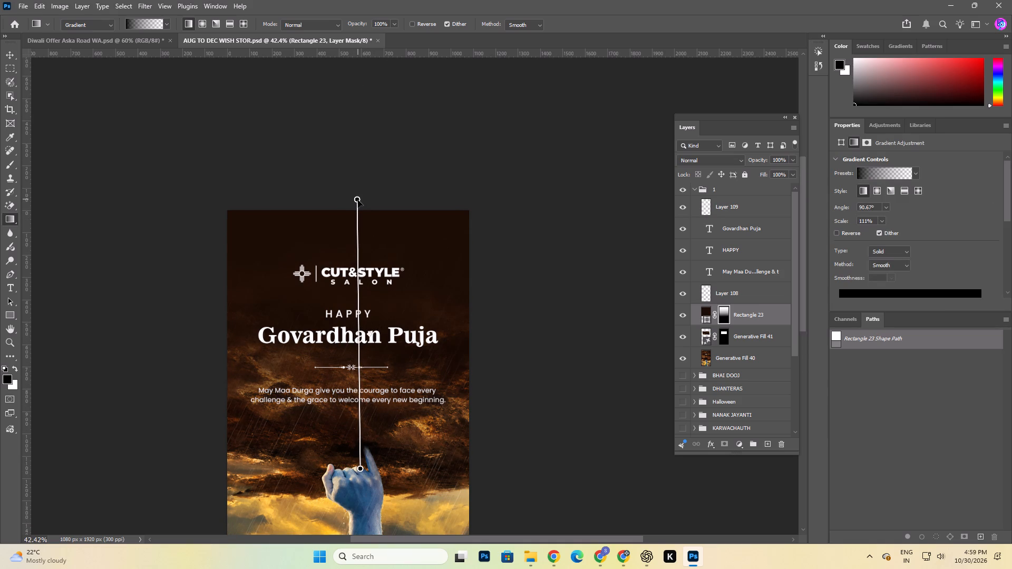
pyautogui.moveTo(358, 200); pyautogui.dragTo(358, 93)
pyautogui.scroll(-7, 364, 345)
pyautogui.moveTo(358, 408); pyautogui.dragTo(358, 429)
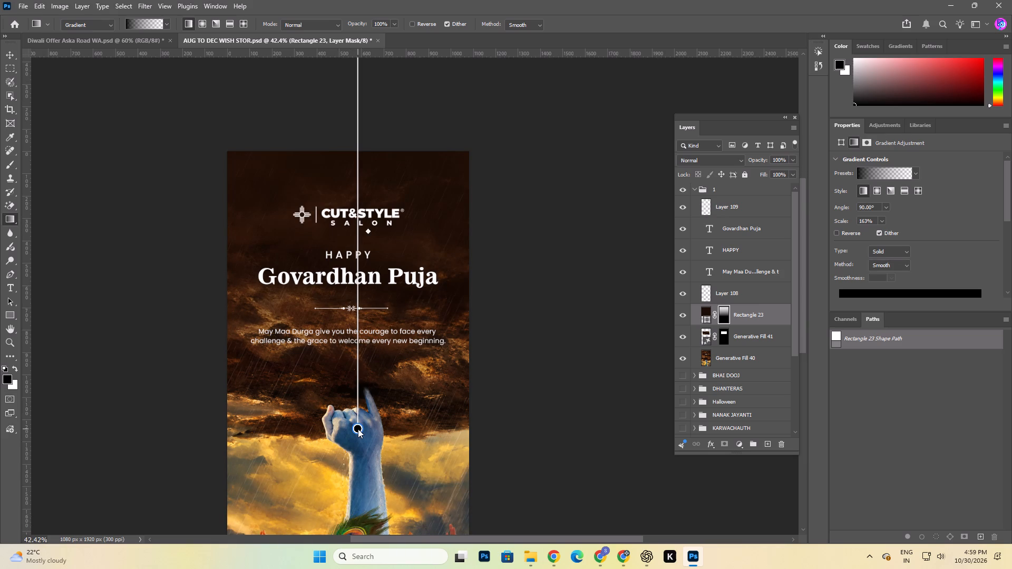
pyautogui.moveTo(358, 429); pyautogui.dragTo(358, 429)
pyautogui.moveTo(357, 125); pyautogui.dragTo(359, 140)
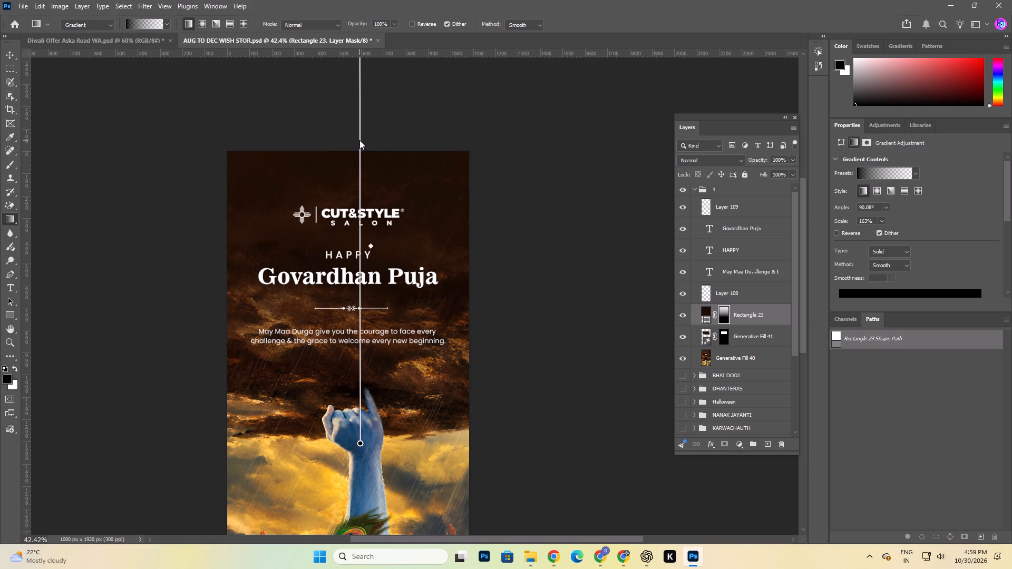
pyautogui.moveTo(359, 140); pyautogui.dragTo(365, 172)
pyautogui.click(12, 58)
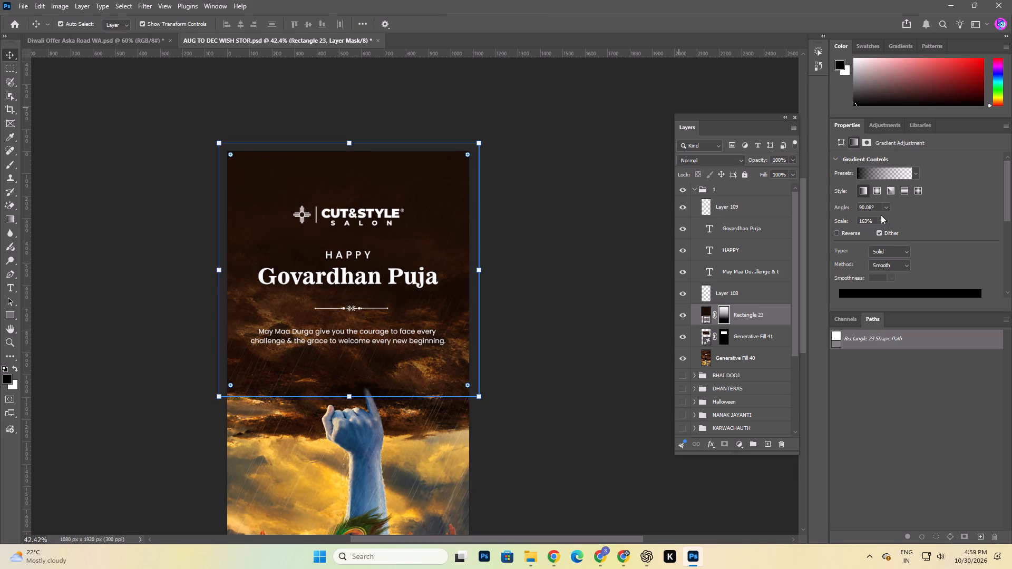
# Lower the masked rectangle layer's opacity to about 66% and deselect the layer.
pyautogui.click(708, 308)
pyautogui.moveTo(760, 161); pyautogui.dragTo(747, 159)
pyautogui.click(750, 159)
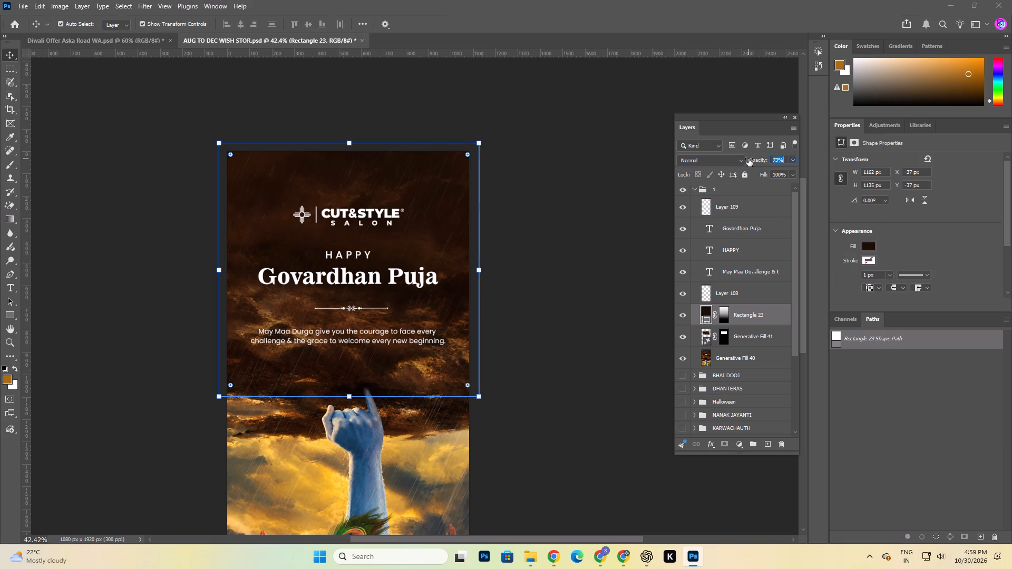
pyautogui.click(750, 159)
pyautogui.click(549, 282)
# Check the darkened upper part of the story and save the AUG TO DEC document.
pyautogui.press('space')
pyautogui.press('space')
pyautogui.press('space')
pyautogui.press('space')
pyautogui.press('space')
pyautogui.press('space')
pyautogui.press('space')
pyautogui.press('space')
pyautogui.press('space')
pyautogui.press('space')
pyautogui.moveTo(347, 382); pyautogui.dragTo(352, 351)
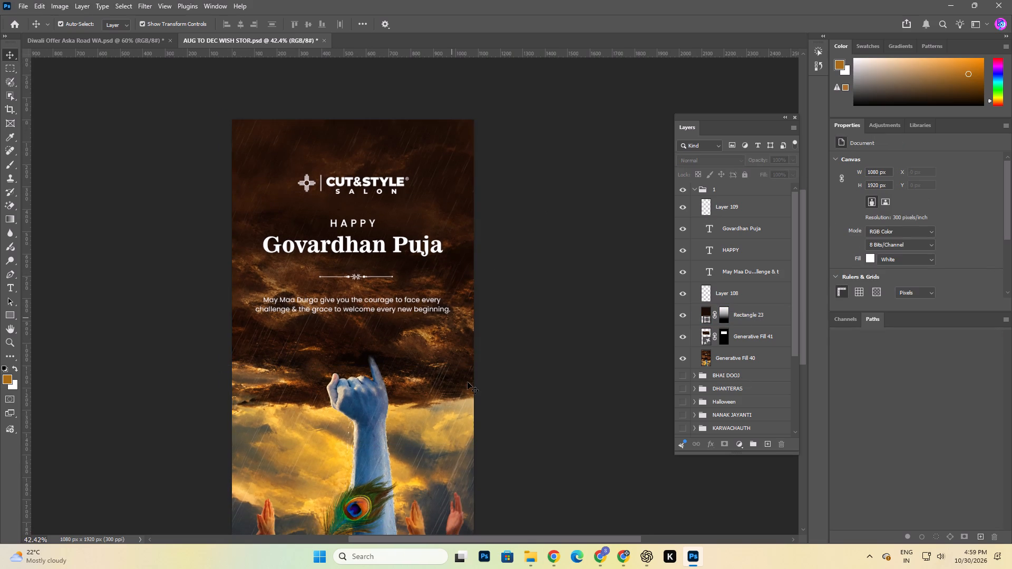
pyautogui.press('space')
pyautogui.press('space')
pyautogui.press('space')
pyautogui.press('space')
pyautogui.press('space')
pyautogui.press('space')
pyautogui.press('space')
pyautogui.press('space')
pyautogui.press('space')
pyautogui.press('space')
pyautogui.press('space')
pyautogui.press('space')
pyautogui.press('space')
pyautogui.press('space')
pyautogui.press('space')
pyautogui.press('space')
pyautogui.press('space')
pyautogui.moveTo(466, 384); pyautogui.dragTo(460, 379)
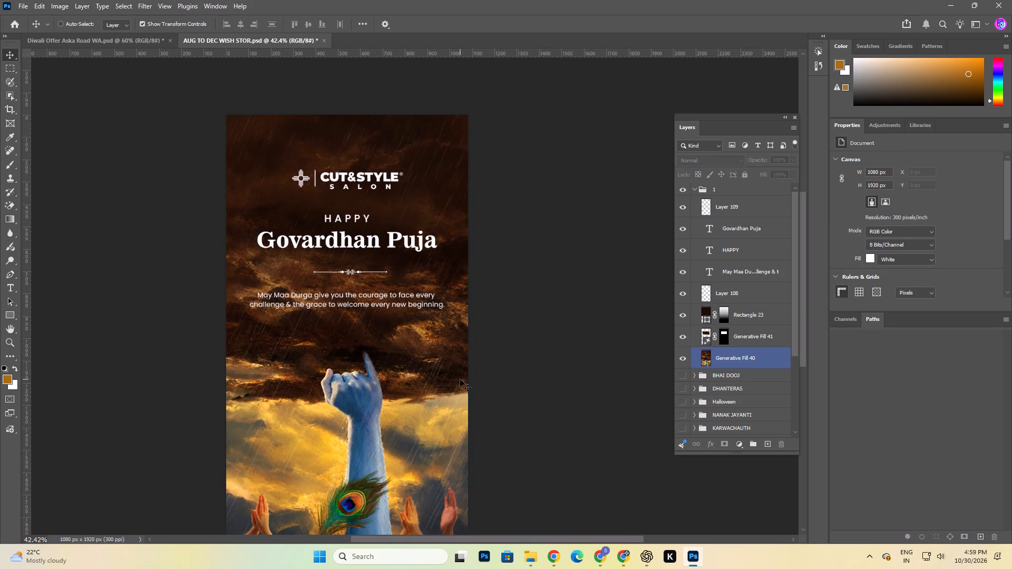
pyautogui.hotkey('ctrl', 's')
# Review the whole Govardhan Puja story from the logo to the raised hands and save the document again.
pyautogui.scroll(-4, 426, 329)
pyautogui.press('space')
pyautogui.press('space')
pyautogui.press('space')
pyautogui.press('space')
pyautogui.press('space')
pyautogui.press('space')
pyautogui.press('space')
pyautogui.press('space')
pyautogui.press('space')
pyautogui.press('space')
pyautogui.click(429, 322)
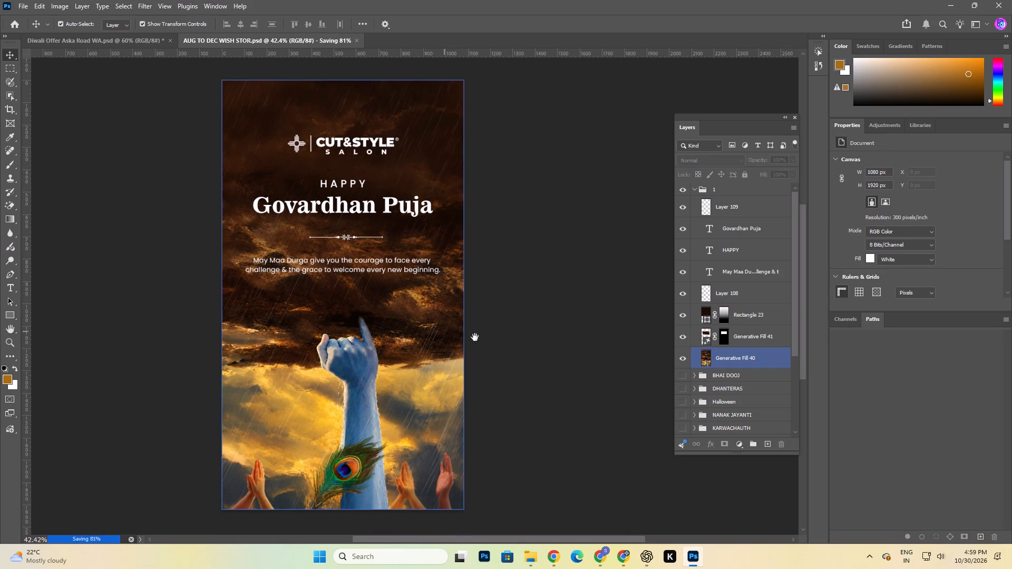
pyautogui.click(532, 336)
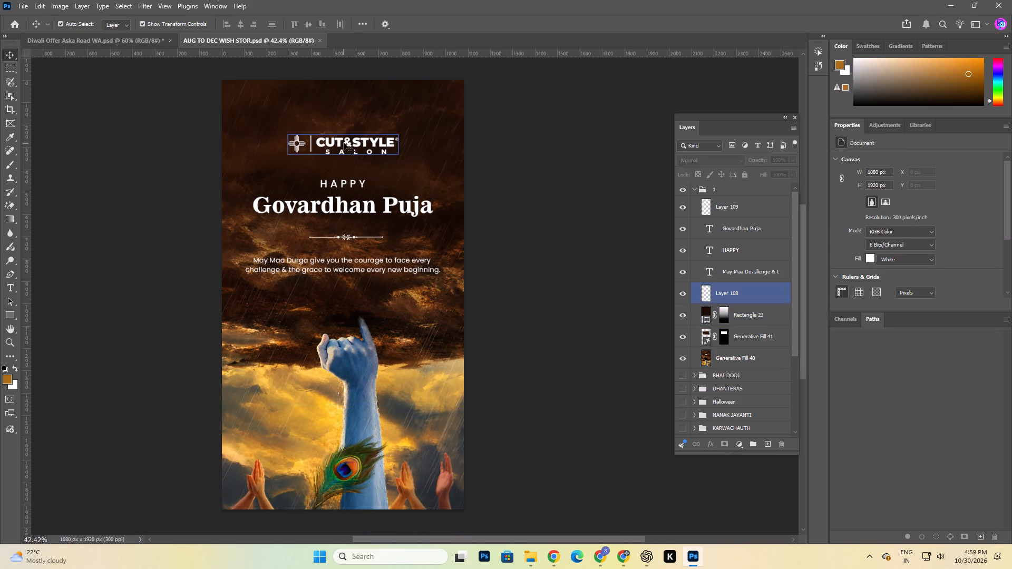
pyautogui.click(344, 143)
pyautogui.click(525, 252)
pyautogui.press('space')
pyautogui.press('space')
pyautogui.press('space')
pyautogui.press('space')
pyautogui.press('space')
pyautogui.press('space')
pyautogui.press('space')
pyautogui.press('space')
pyautogui.moveTo(452, 394); pyautogui.dragTo(445, 390)
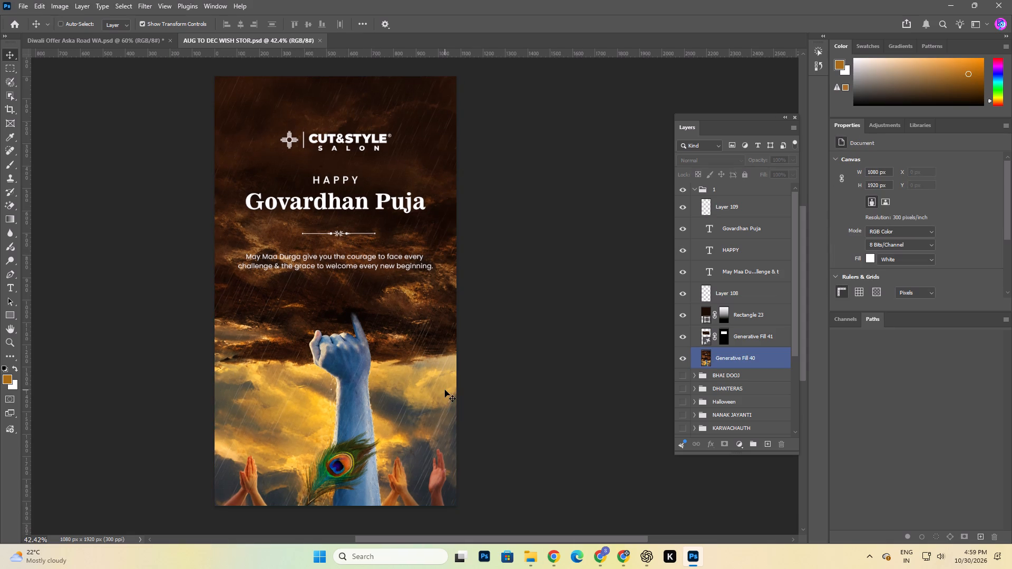
pyautogui.hotkey('ctrl', 's')
pyautogui.scroll(-1, 456, 395)
pyautogui.scroll(2, 456, 395)
pyautogui.press('space')
pyautogui.press('space')
pyautogui.press('space')
pyautogui.press('space')
pyautogui.press('space')
pyautogui.press('space')
pyautogui.press('space')
pyautogui.press('space')
pyautogui.press('space')
pyautogui.press('space')
pyautogui.press('space')
pyautogui.press('space')
pyautogui.press('space')
pyautogui.press('space')
pyautogui.press('space')
pyautogui.press('space')
pyautogui.press('space')
pyautogui.press('space')
pyautogui.press('space')
pyautogui.press('space')
pyautogui.moveTo(453, 313); pyautogui.dragTo(469, 303)
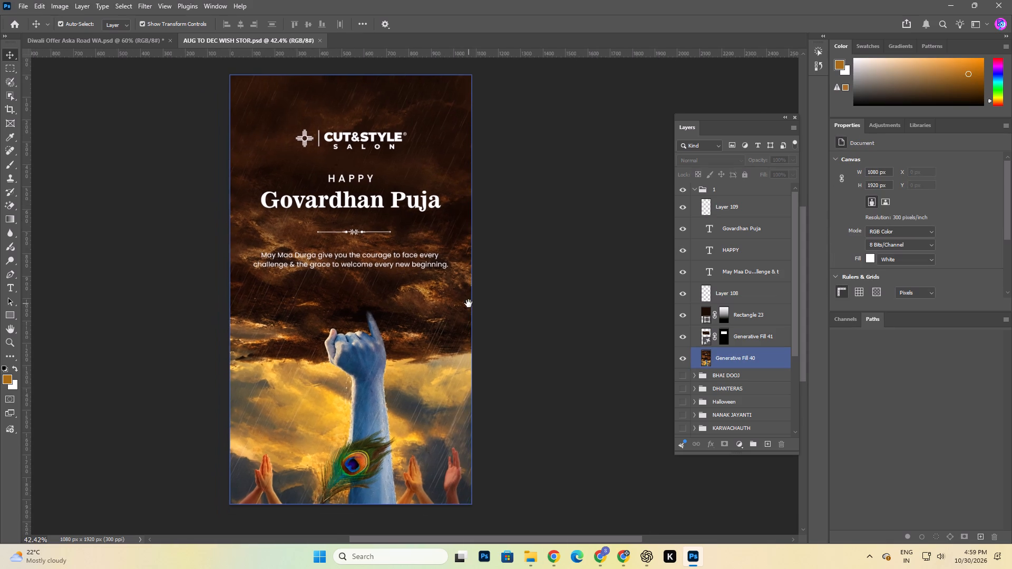
pyautogui.moveTo(469, 303); pyautogui.dragTo(466, 302)
pyautogui.click(581, 327)
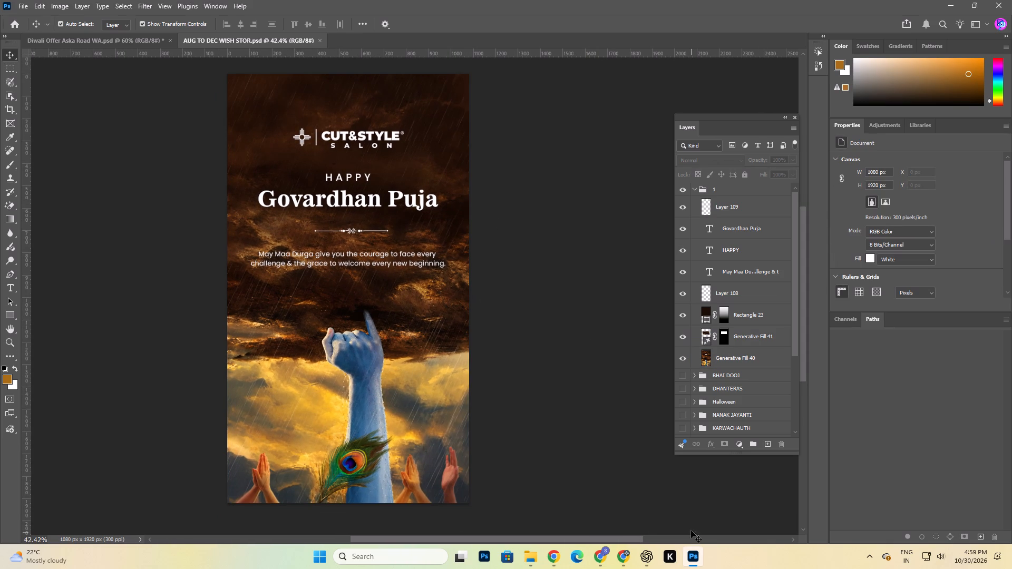
# Switch to Pinterest and examine the Govardhan Puja creatives for another reference, including the pin of Krishna beneath a tree-like canopy.
pyautogui.click(606, 558)
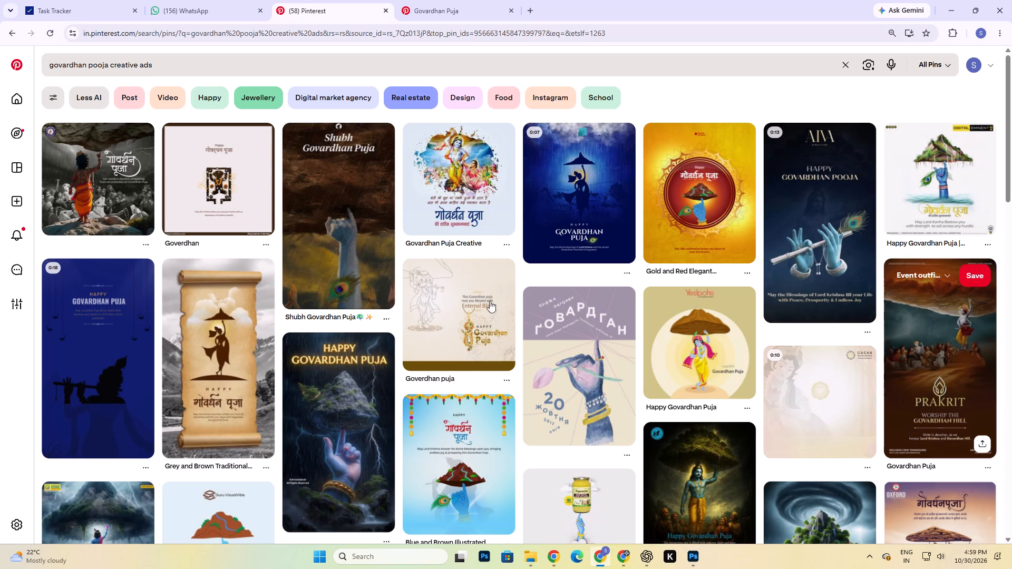
pyautogui.scroll(6, 473, 360)
pyautogui.scroll(-6, 478, 367)
pyautogui.scroll(4, 479, 375)
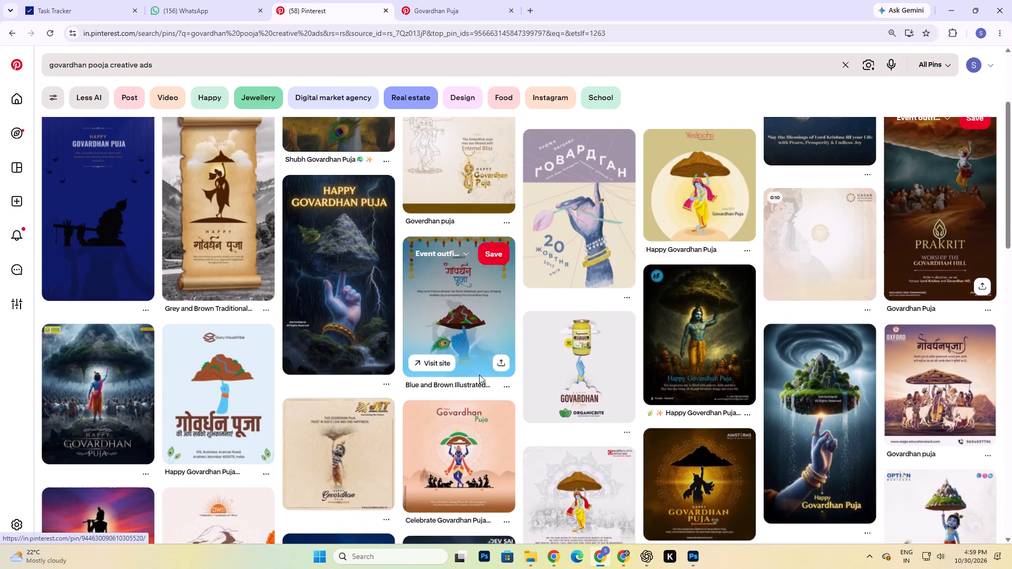
pyautogui.click(672, 369)
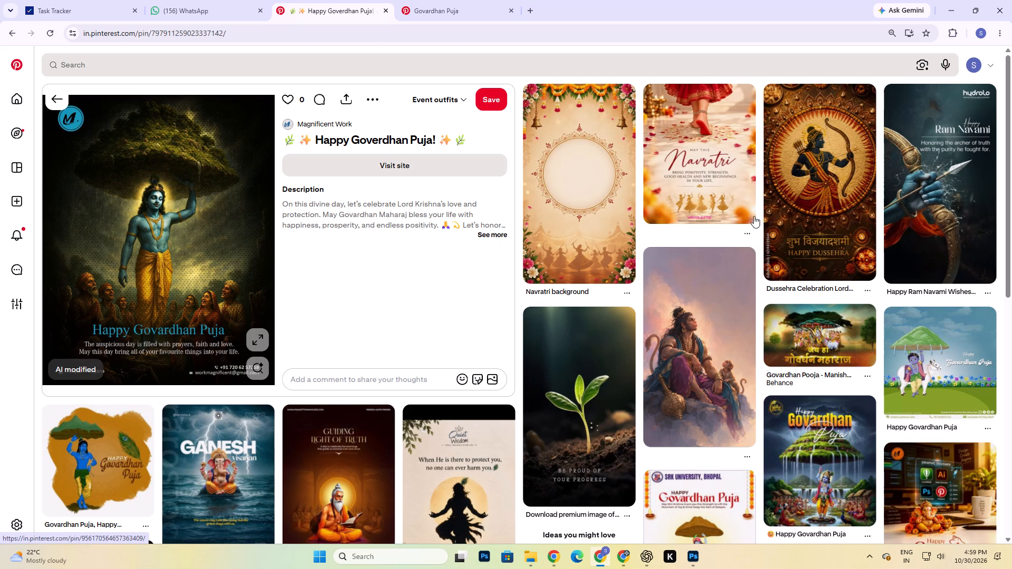
pyautogui.click(54, 105)
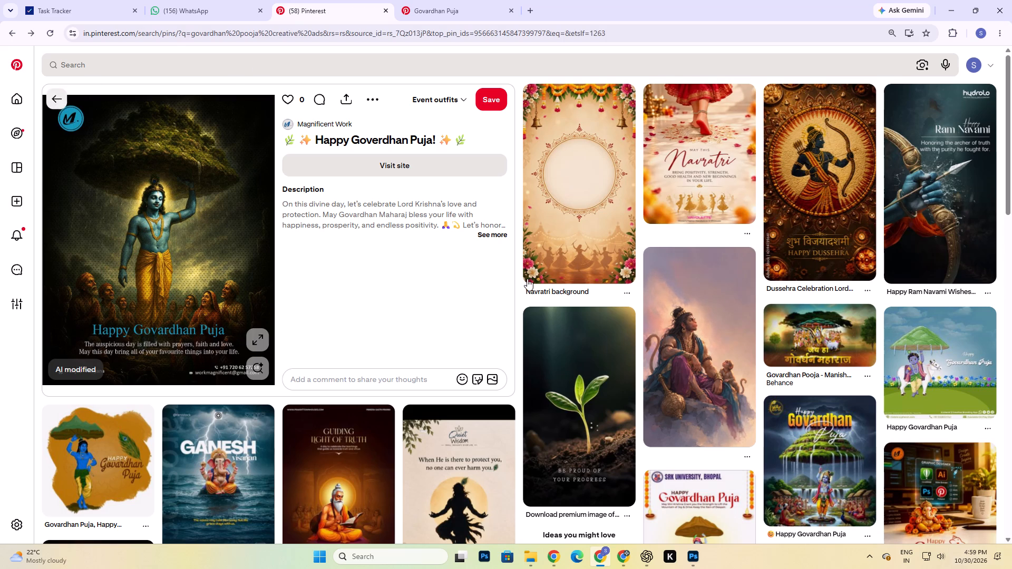
pyautogui.scroll(2, 334, 337)
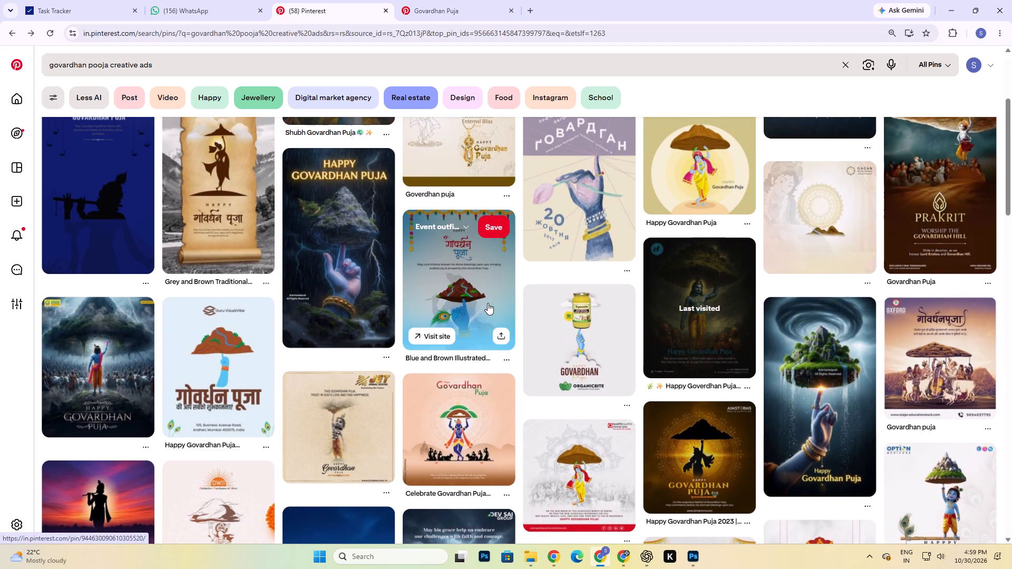
# Open the EPACK pin showing Krishna from behind, lifting the hill before a crowd with cattle, and copy its image.
pyautogui.click(103, 352)
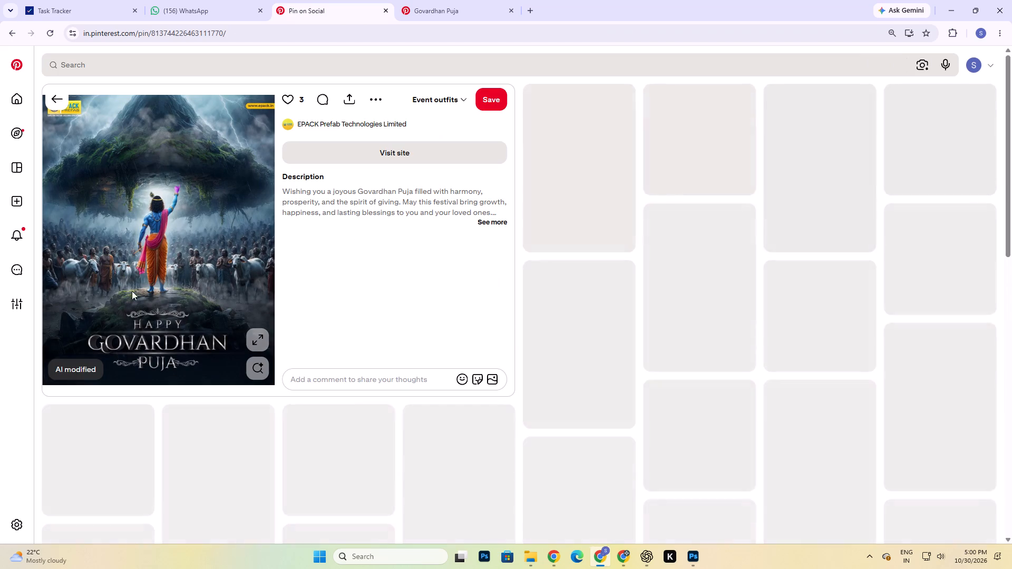
pyautogui.rightClick(171, 212)
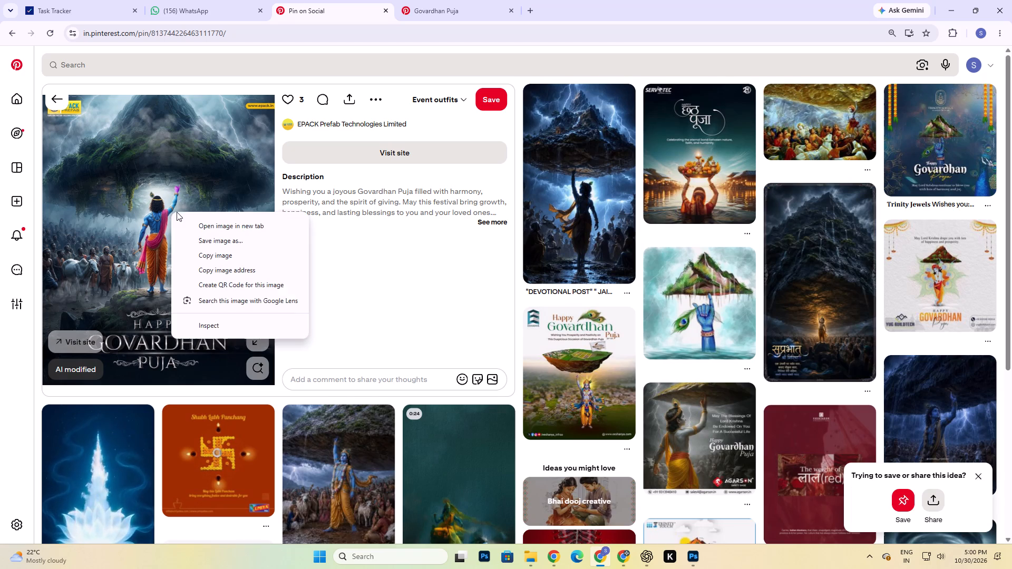
pyautogui.click(203, 254)
pyautogui.scroll(-1, 639, 460)
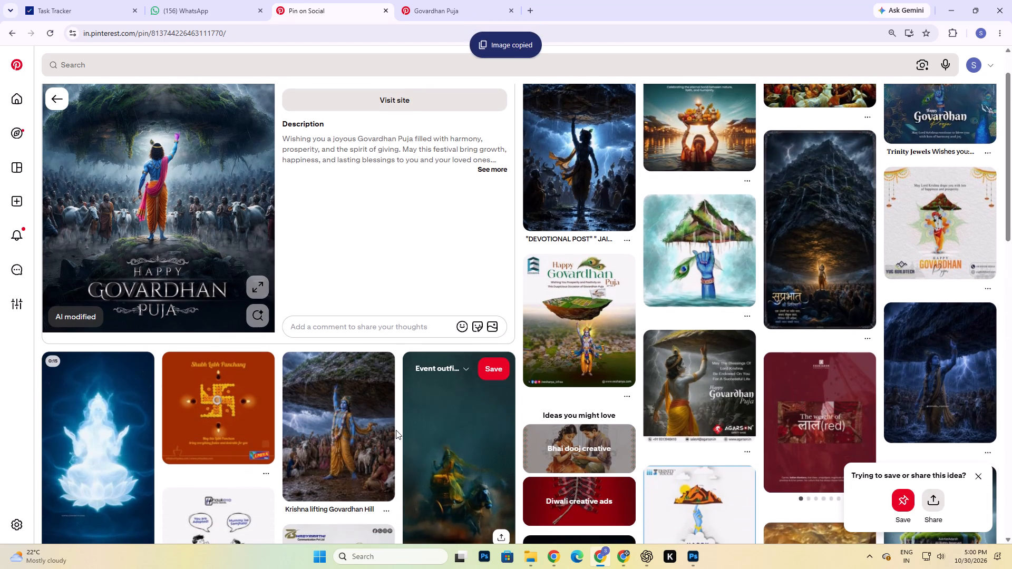
pyautogui.scroll(2, 396, 430)
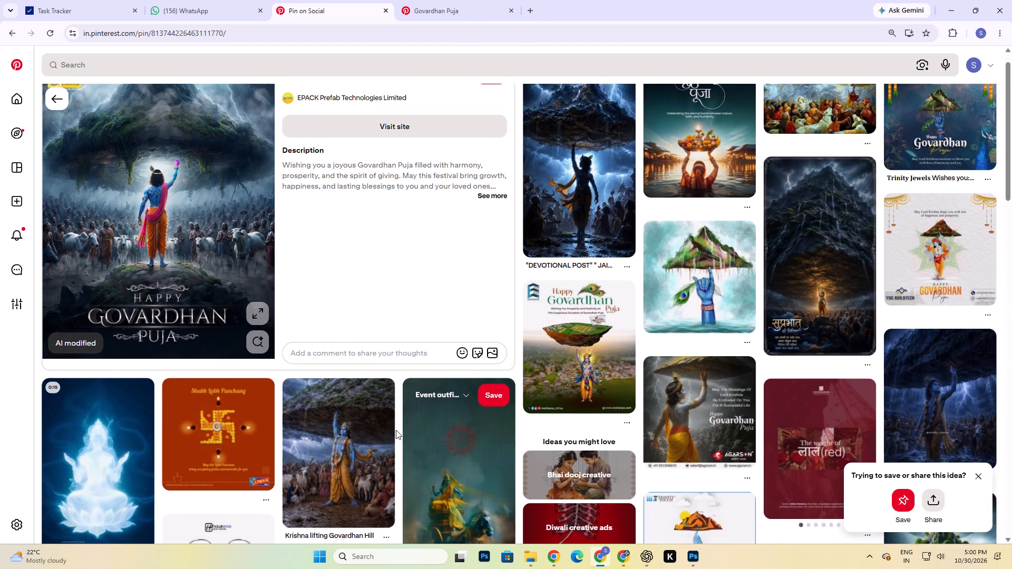
pyautogui.scroll(-5, 404, 434)
pyautogui.scroll(-3, 550, 357)
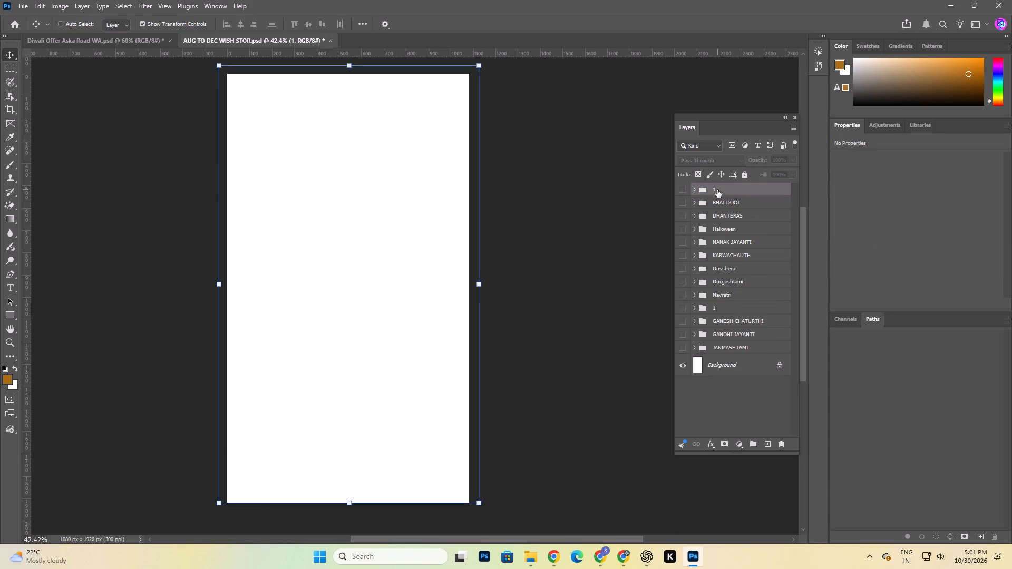
pyautogui.hotkey('ctrl', 'v')
pyautogui.moveTo(356, 246); pyautogui.dragTo(349, 182)
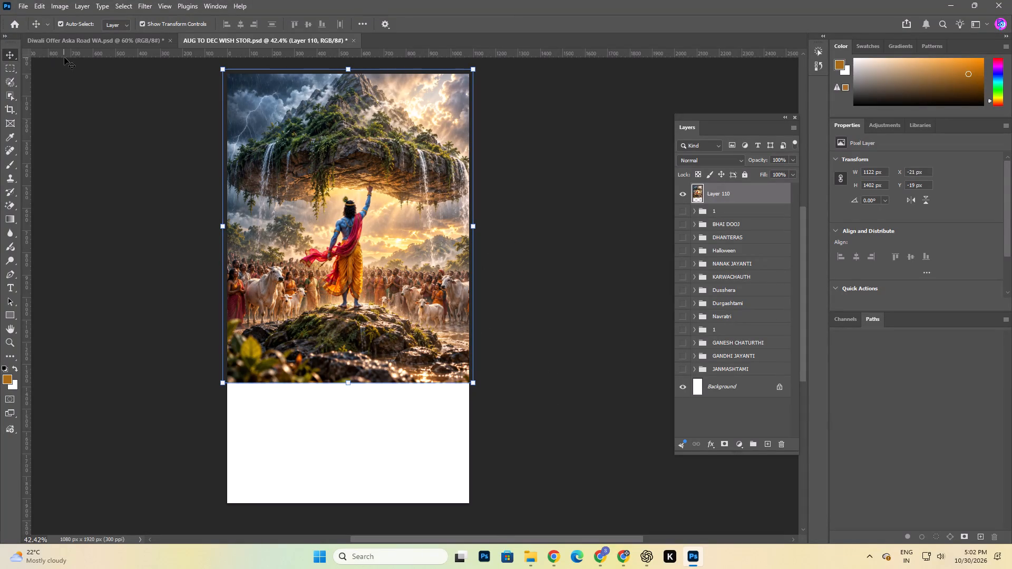
# Apply a Brightness/Contrast adjustment to the pasted Krishna image with brightness about -23 and contrast 3.
pyautogui.click(62, 7)
pyautogui.click(73, 32)
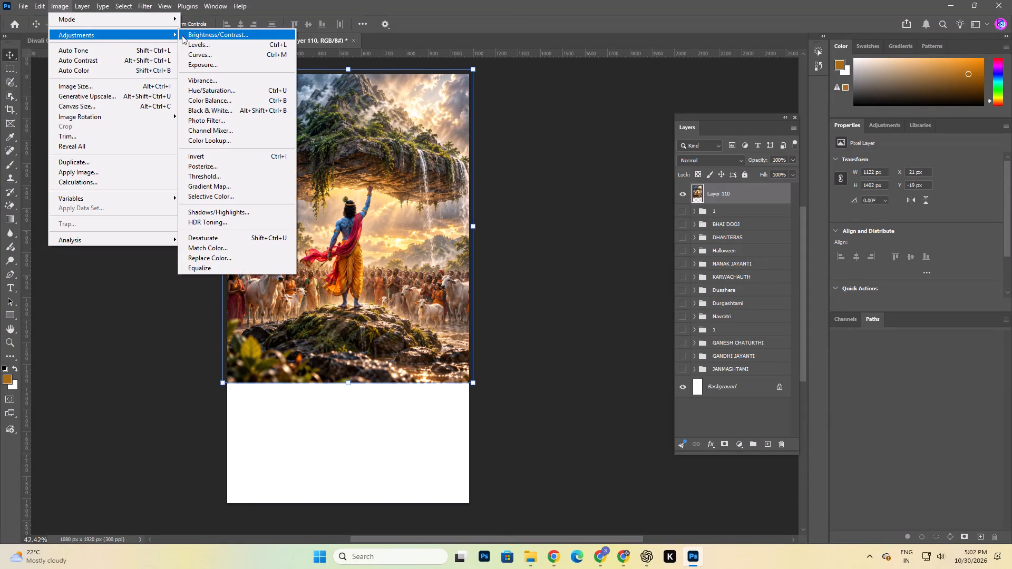
pyautogui.click(188, 35)
pyautogui.moveTo(621, 124); pyautogui.dragTo(614, 126)
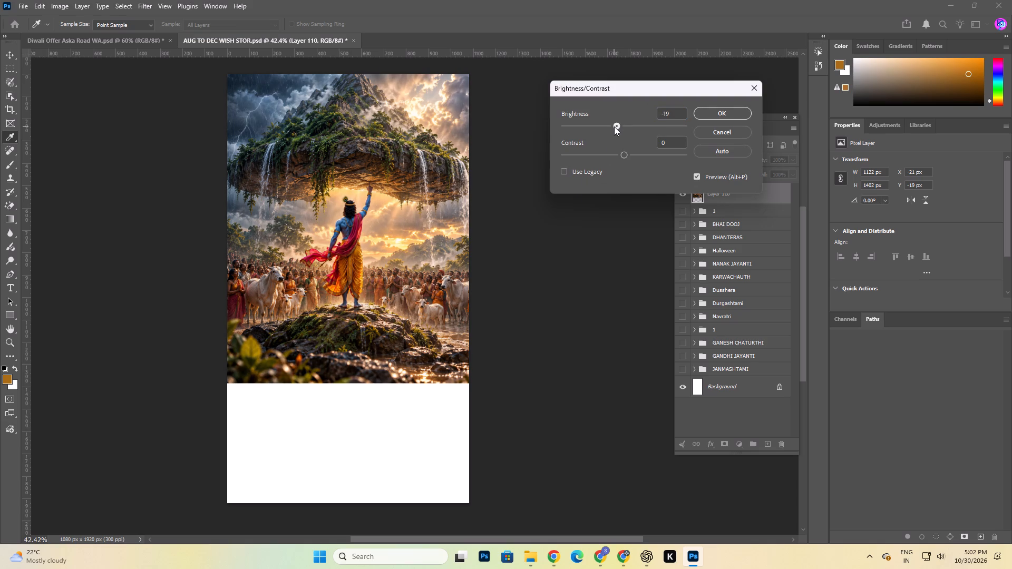
pyautogui.moveTo(614, 126); pyautogui.dragTo(612, 127)
pyautogui.click(625, 153)
pyautogui.click(727, 116)
# Add a layer mask to the Krishna image and draw a vertical linear gradient fading its lower part into the white background.
pyautogui.click(726, 441)
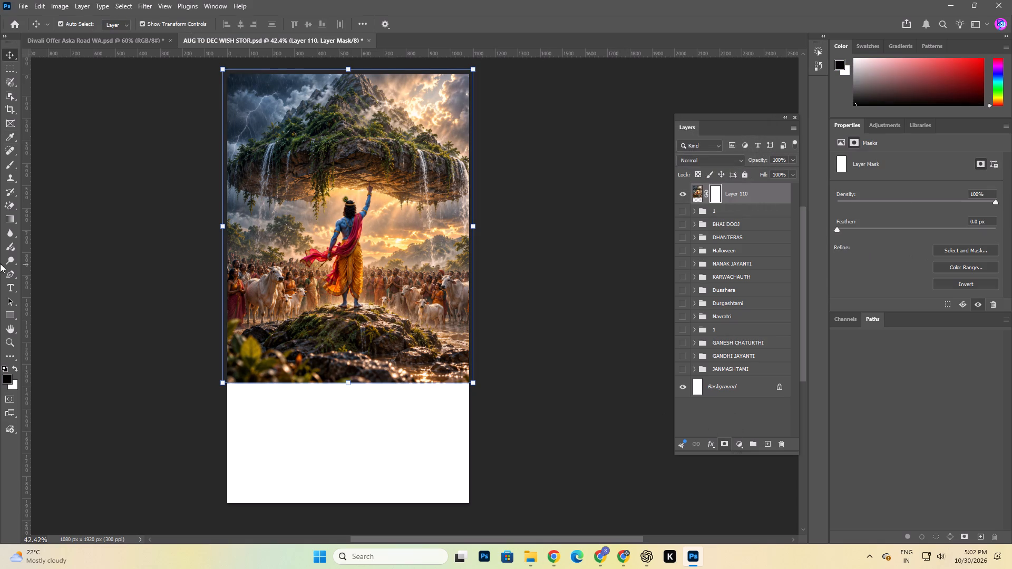
pyautogui.click(9, 223)
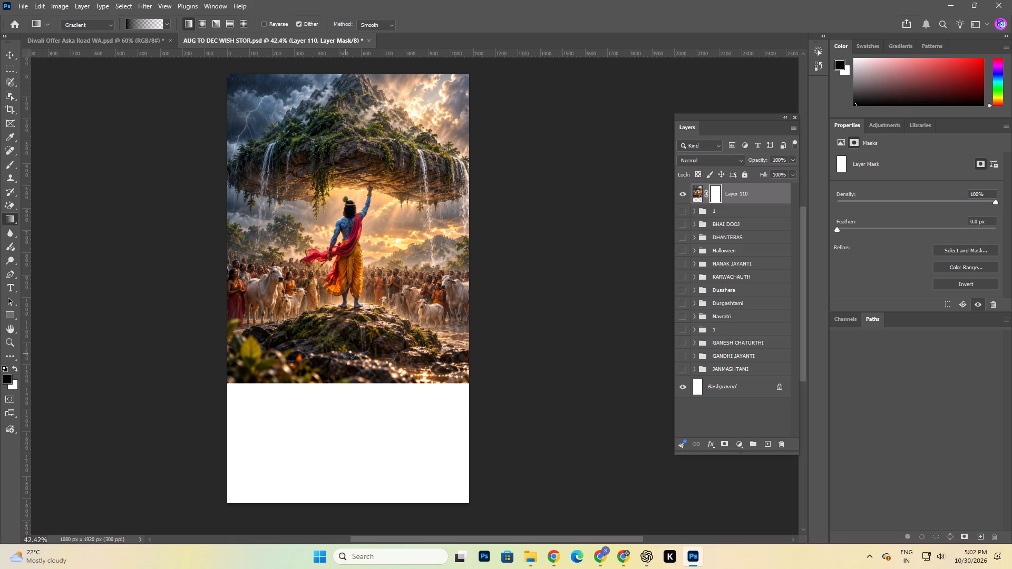
pyautogui.moveTo(348, 364); pyautogui.dragTo(354, 171)
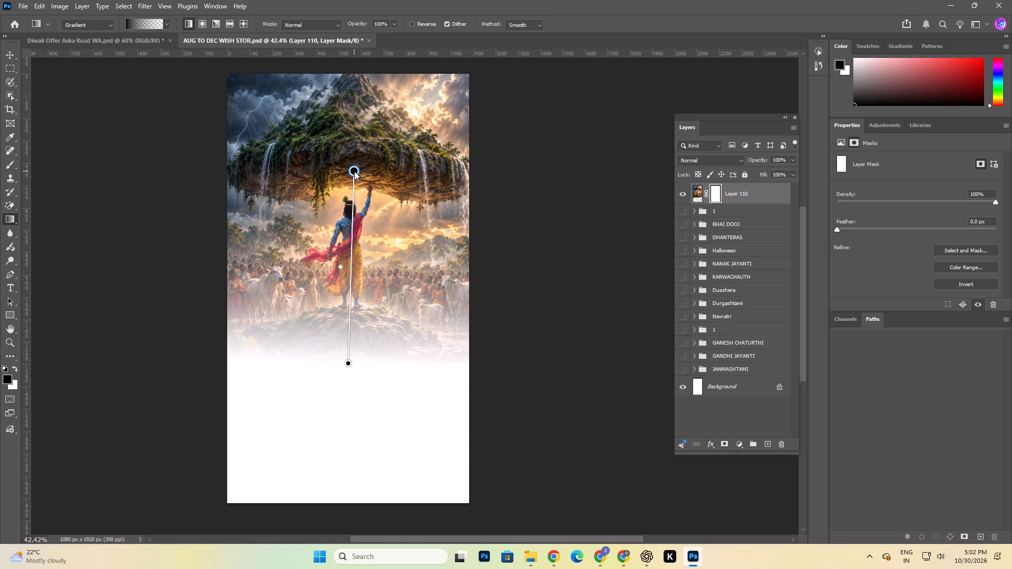
pyautogui.moveTo(354, 171); pyautogui.dragTo(349, 180)
pyautogui.moveTo(348, 272); pyautogui.dragTo(352, 259)
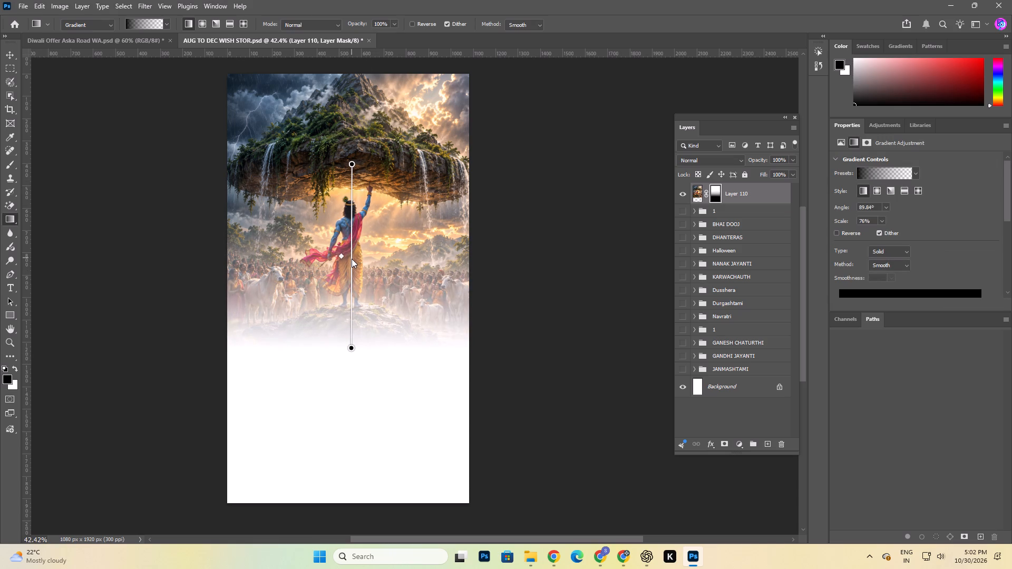
pyautogui.moveTo(352, 259); pyautogui.dragTo(351, 261)
# Refine the mask gradient to about 69% scale, starting near Krishna's shoulders and ending just above the image's bottom edge.
pyautogui.moveTo(352, 167); pyautogui.dragTo(352, 210)
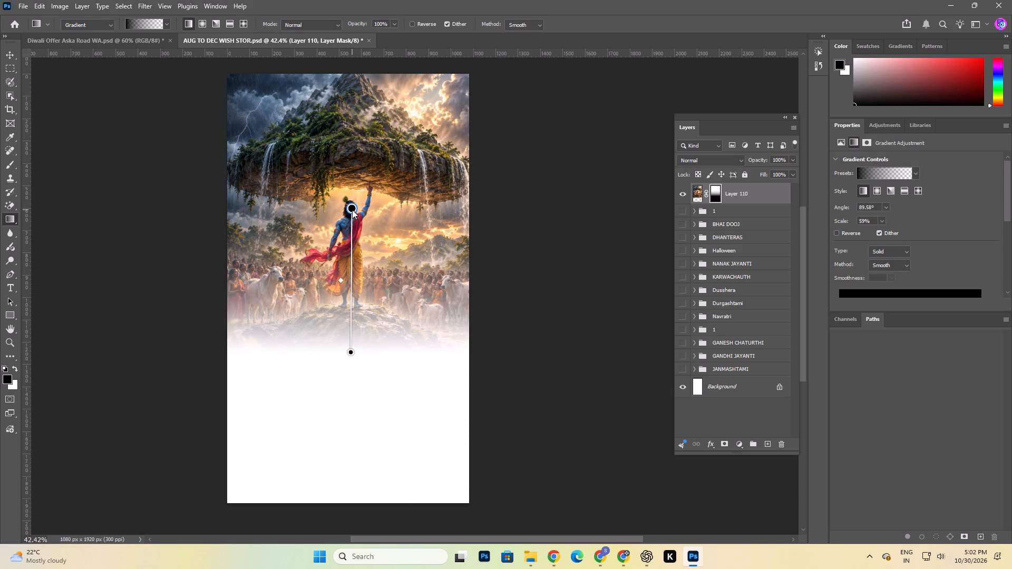
pyautogui.moveTo(352, 210); pyautogui.dragTo(353, 205)
pyautogui.moveTo(353, 351); pyautogui.dragTo(352, 351)
pyautogui.moveTo(352, 351); pyautogui.dragTo(353, 365)
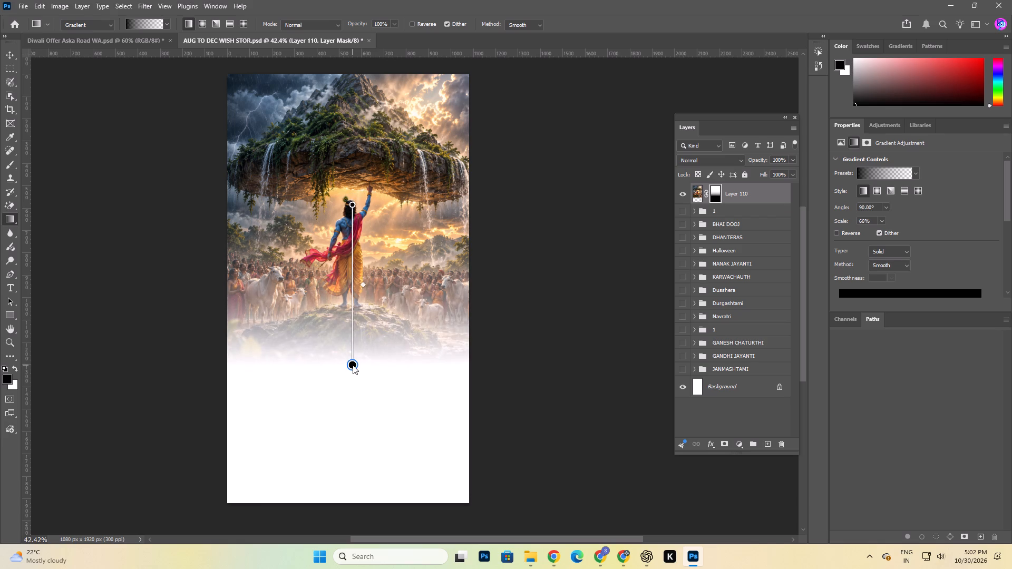
pyautogui.moveTo(353, 365); pyautogui.dragTo(351, 362)
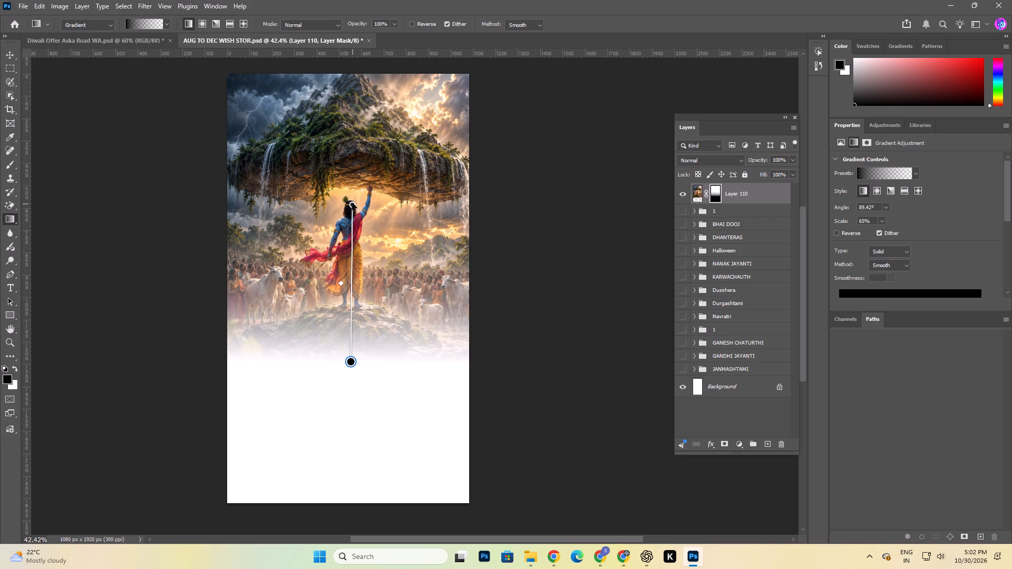
pyautogui.moveTo(352, 203); pyautogui.dragTo(353, 185)
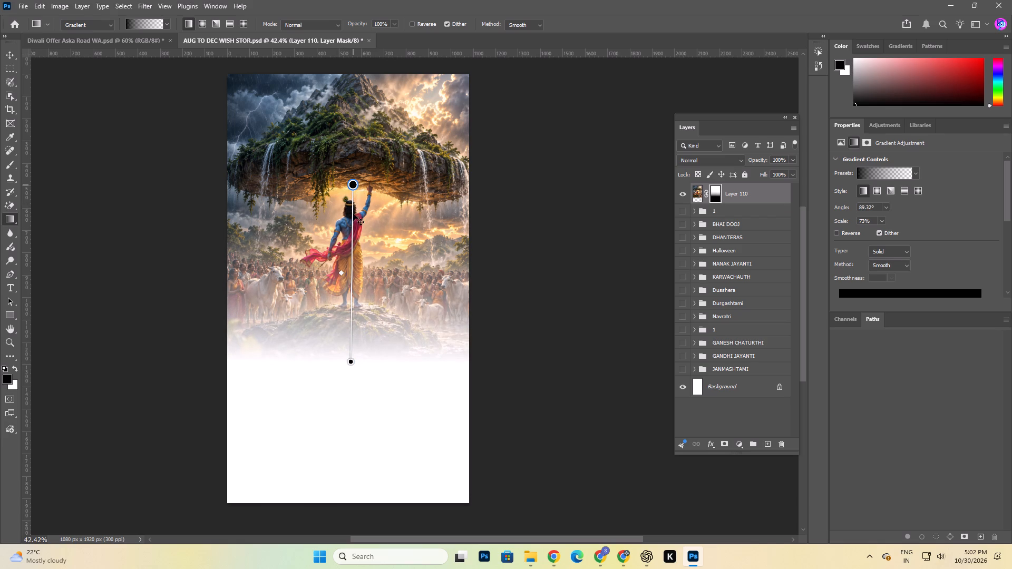
pyautogui.moveTo(349, 361); pyautogui.dragTo(352, 385)
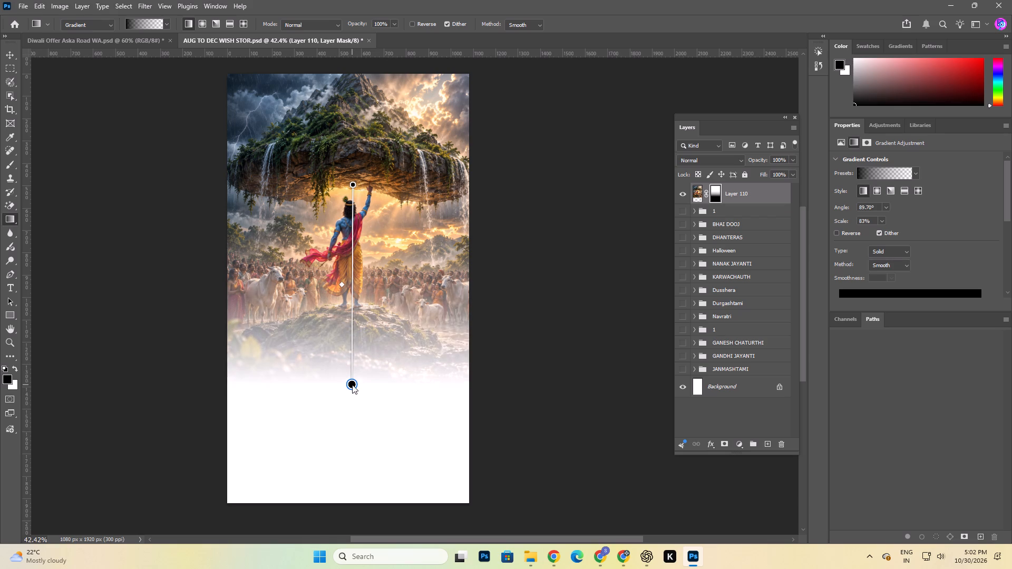
pyautogui.moveTo(352, 385); pyautogui.dragTo(352, 382)
pyautogui.moveTo(343, 283); pyautogui.dragTo(344, 259)
pyautogui.moveTo(353, 184); pyautogui.dragTo(352, 212)
pyautogui.click(353, 382)
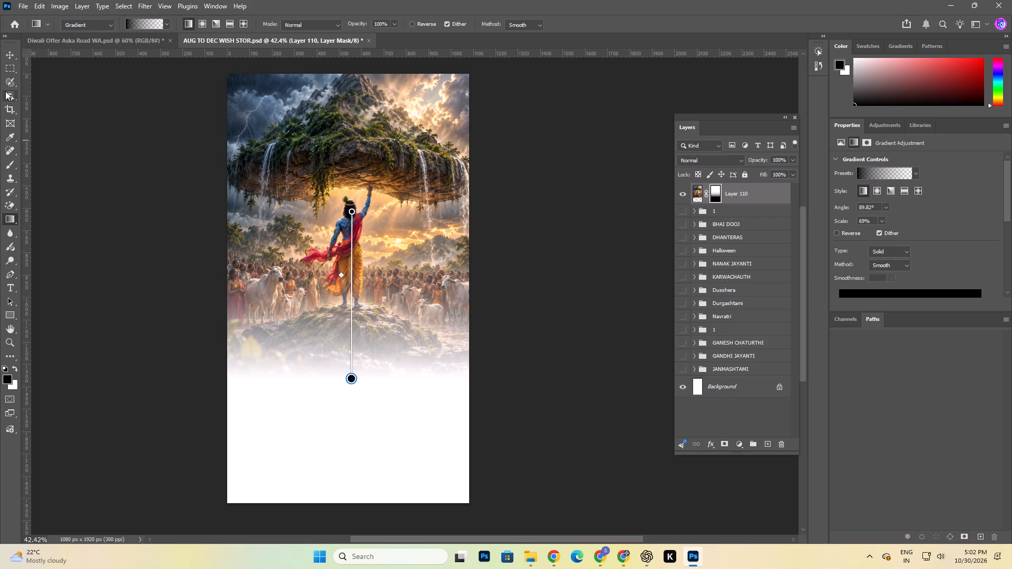
# Move the masked Krishna image up and scale it to about 98.5%, positioned at about X -13, Y -133 px.
pyautogui.click(14, 58)
pyautogui.moveTo(369, 162); pyautogui.dragTo(369, 131)
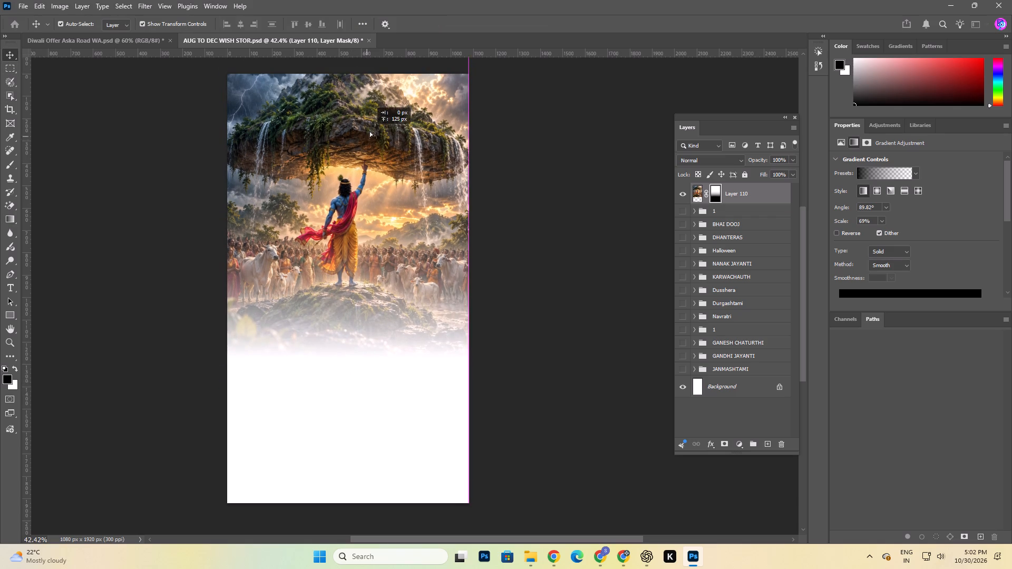
pyautogui.moveTo(369, 131); pyautogui.dragTo(368, 130)
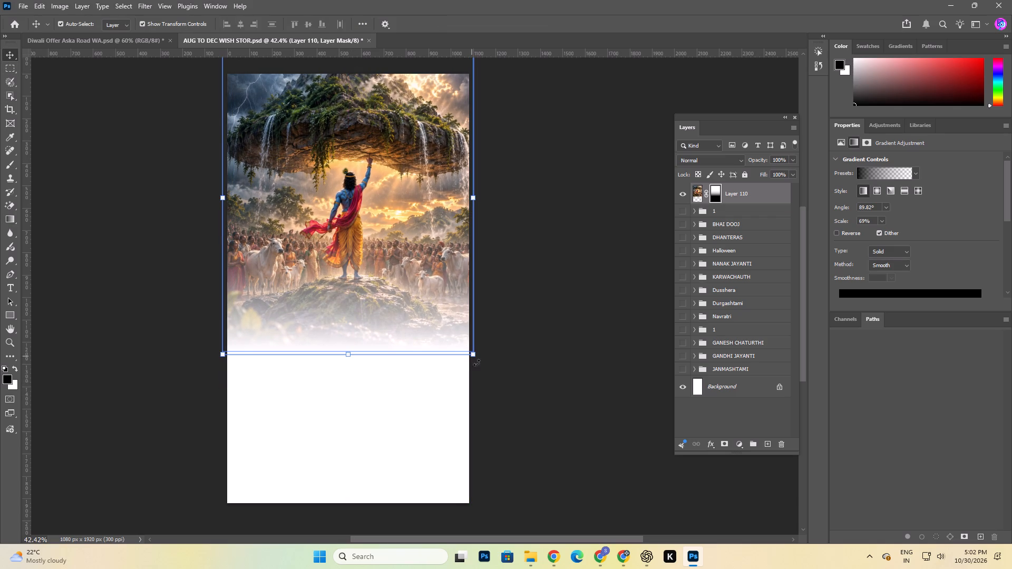
pyautogui.keyDown('alt'); pyautogui.click(475, 354); pyautogui.keyUp('alt')
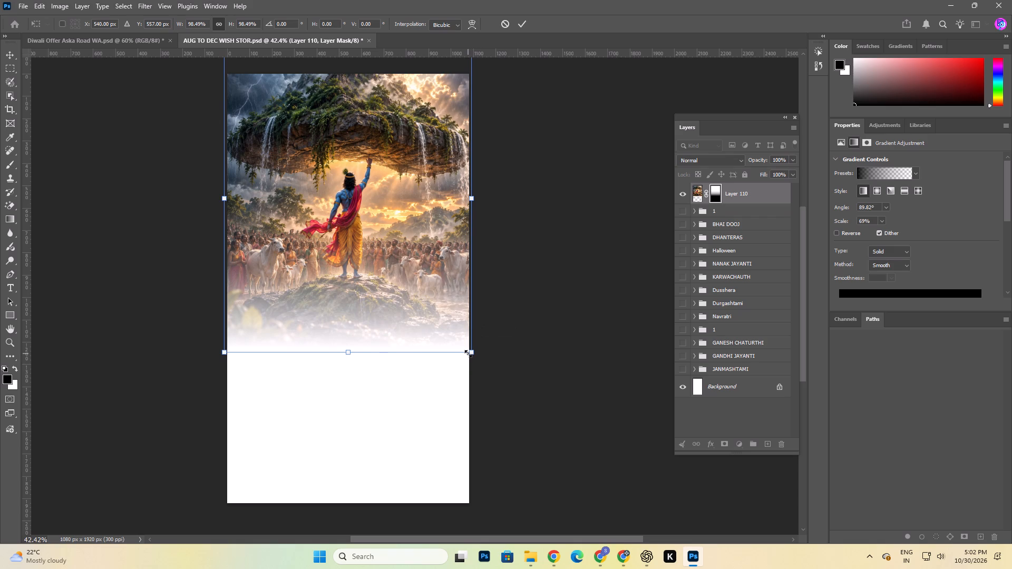
pyautogui.click(526, 26)
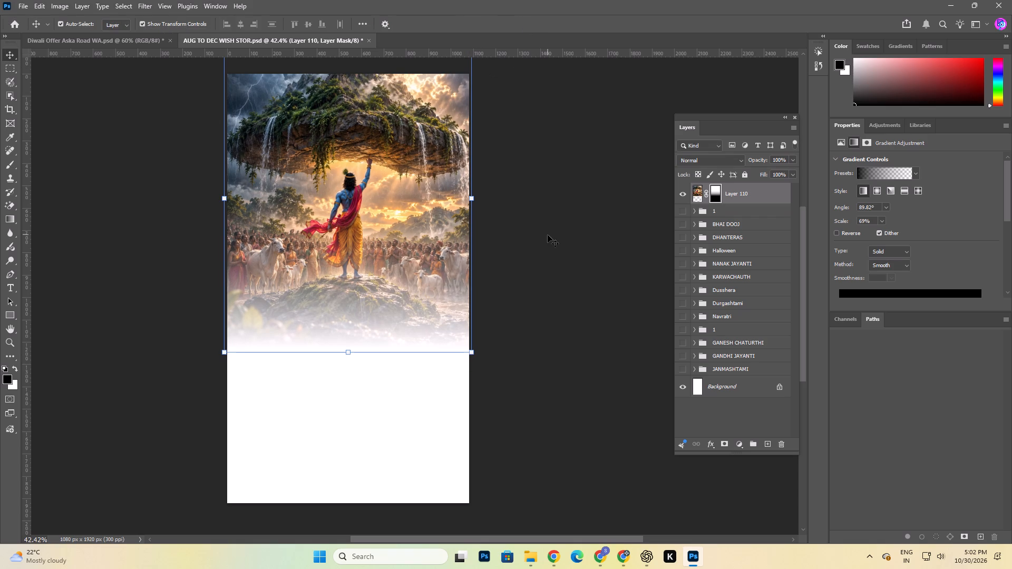
pyautogui.click(548, 235)
pyautogui.click(536, 257)
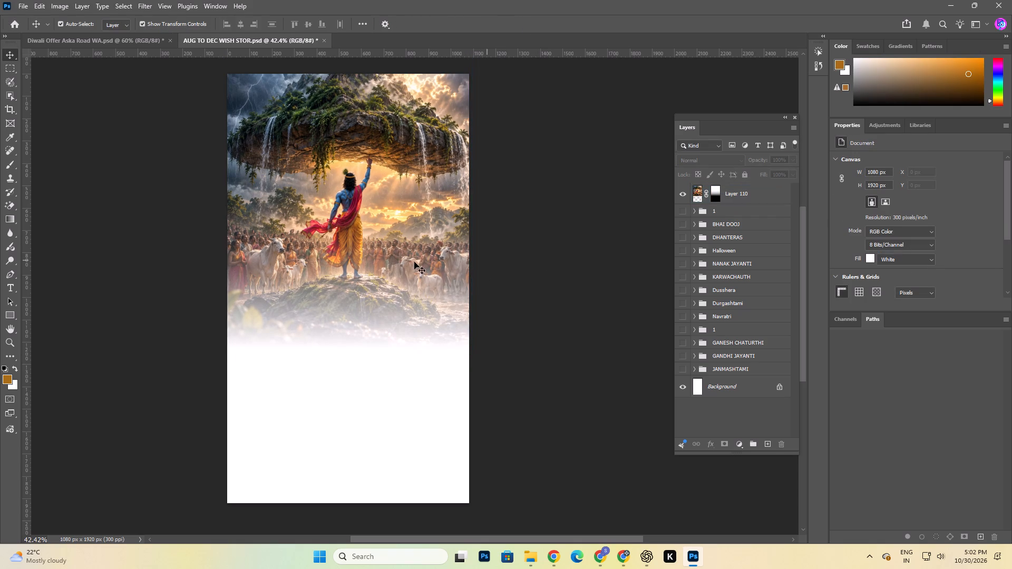
# Reselect the image's layer mask and shorten its gradient so the fade ends just above the repositioned image's bottom edge.
pyautogui.click(402, 283)
pyautogui.click(714, 196)
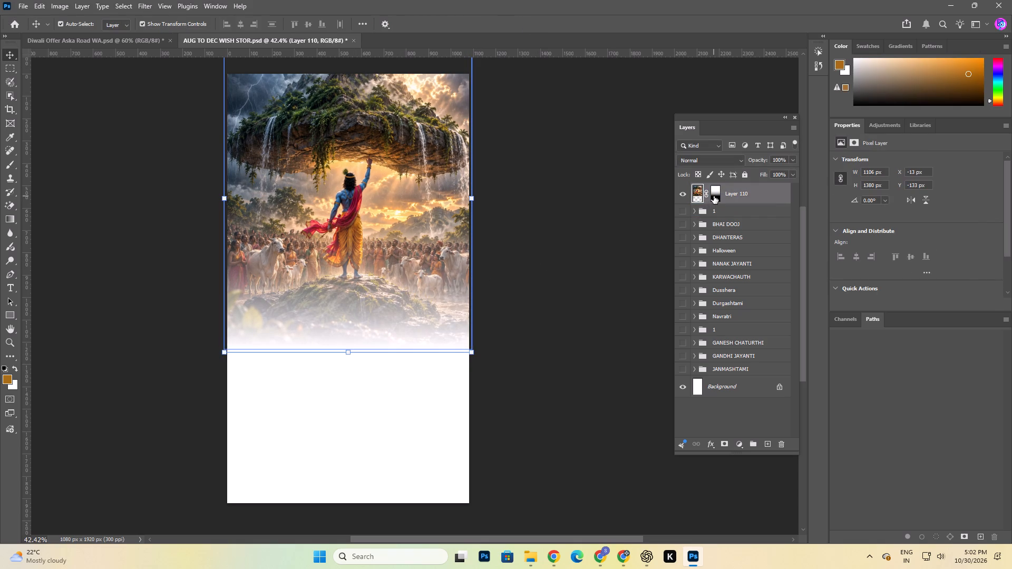
pyautogui.click(9, 217)
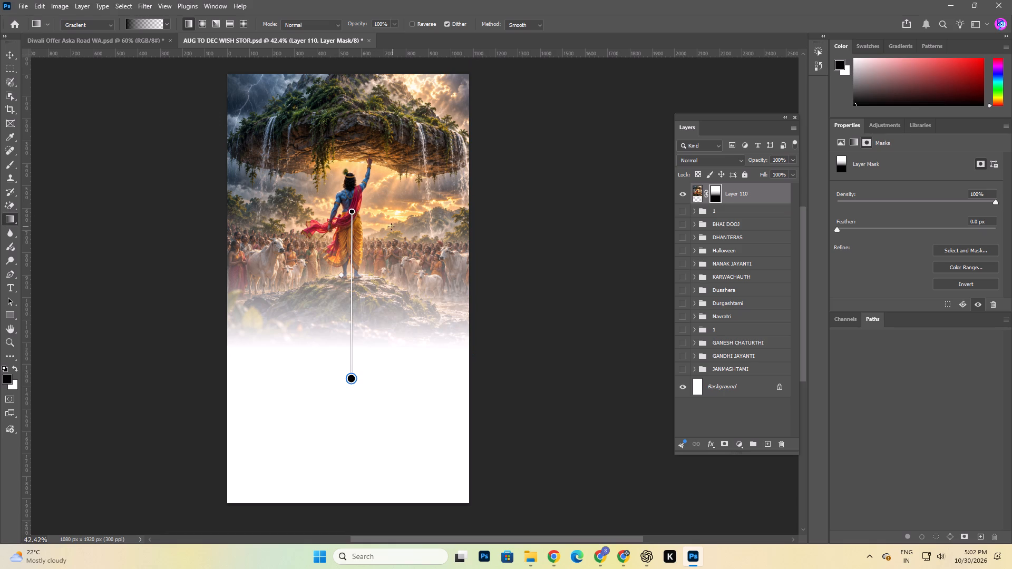
pyautogui.moveTo(352, 212); pyautogui.dragTo(352, 199)
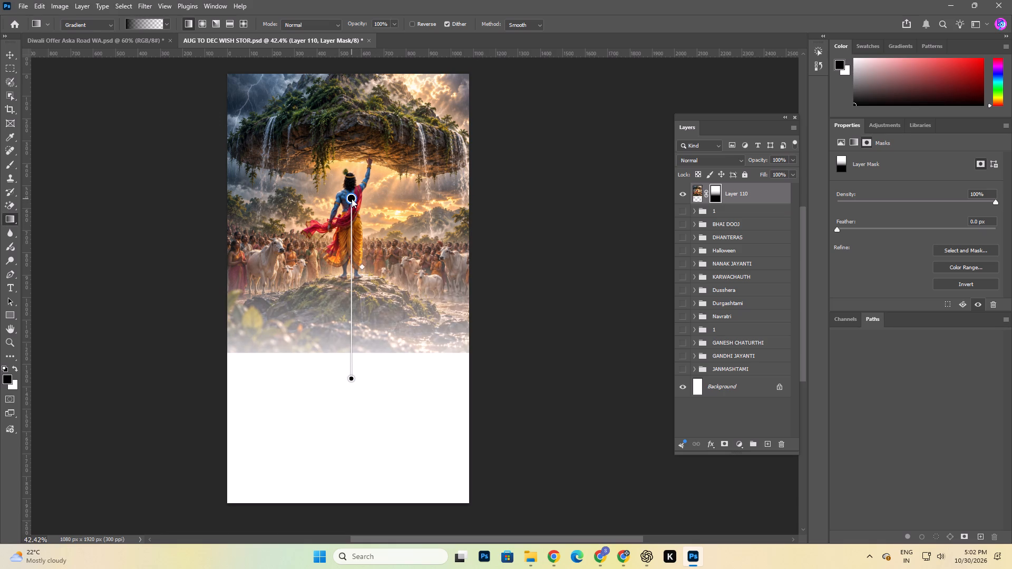
pyautogui.moveTo(352, 199); pyautogui.dragTo(352, 217)
pyautogui.hotkey('ctrl', 'z')
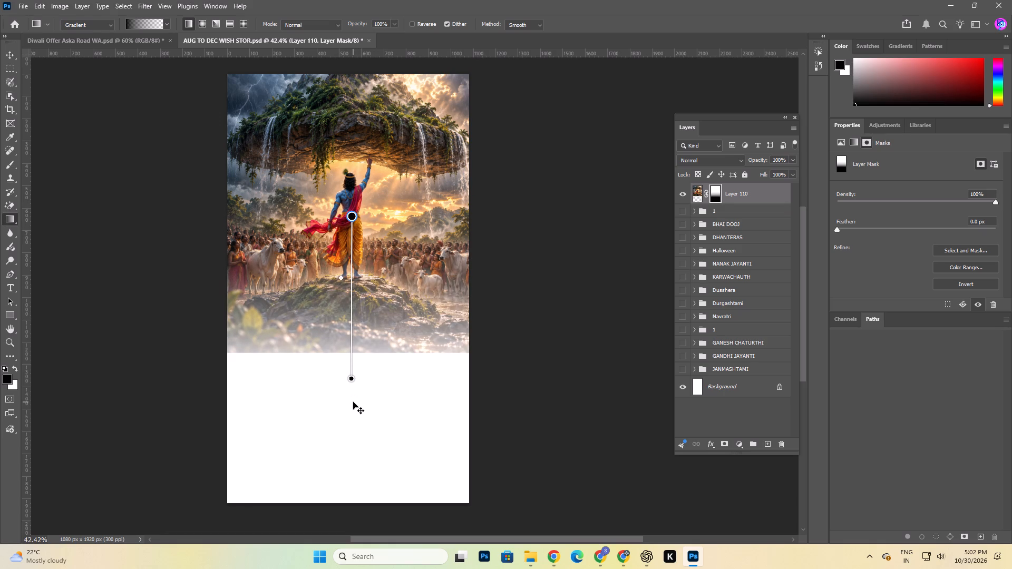
pyautogui.moveTo(352, 379); pyautogui.dragTo(353, 366)
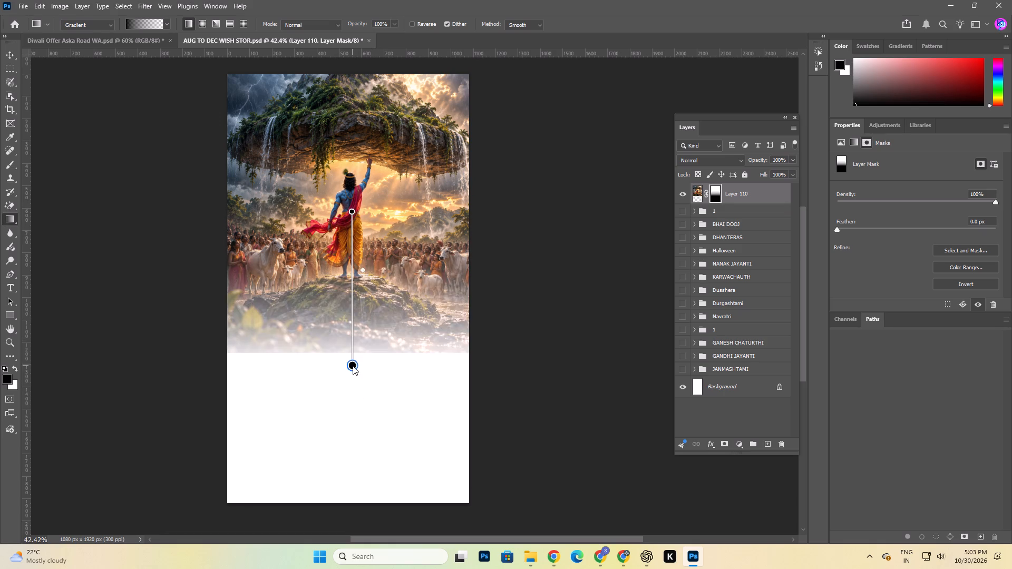
pyautogui.moveTo(353, 366); pyautogui.dragTo(347, 338)
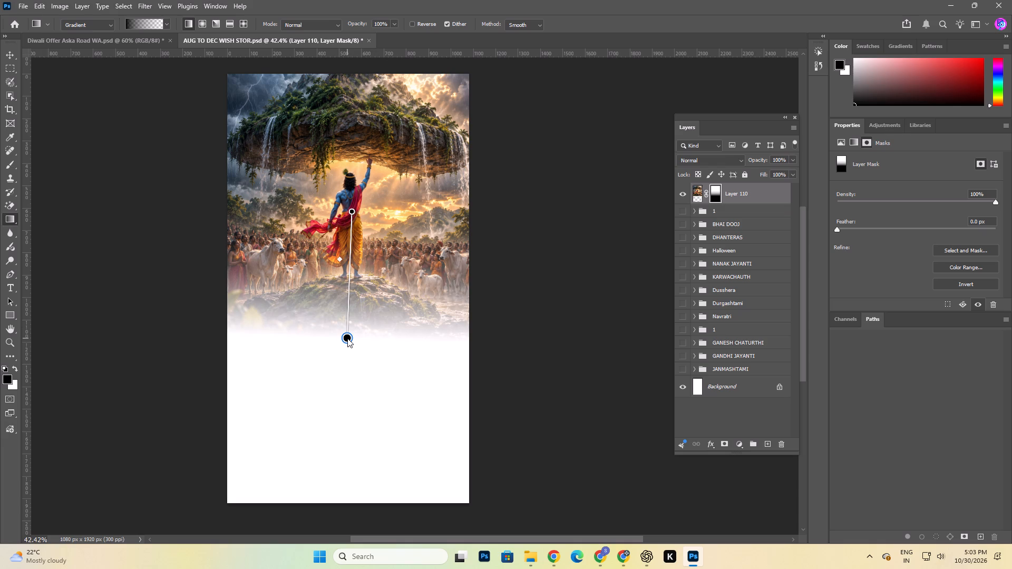
pyautogui.moveTo(347, 338); pyautogui.dragTo(349, 343)
pyautogui.moveTo(348, 345); pyautogui.dragTo(351, 340)
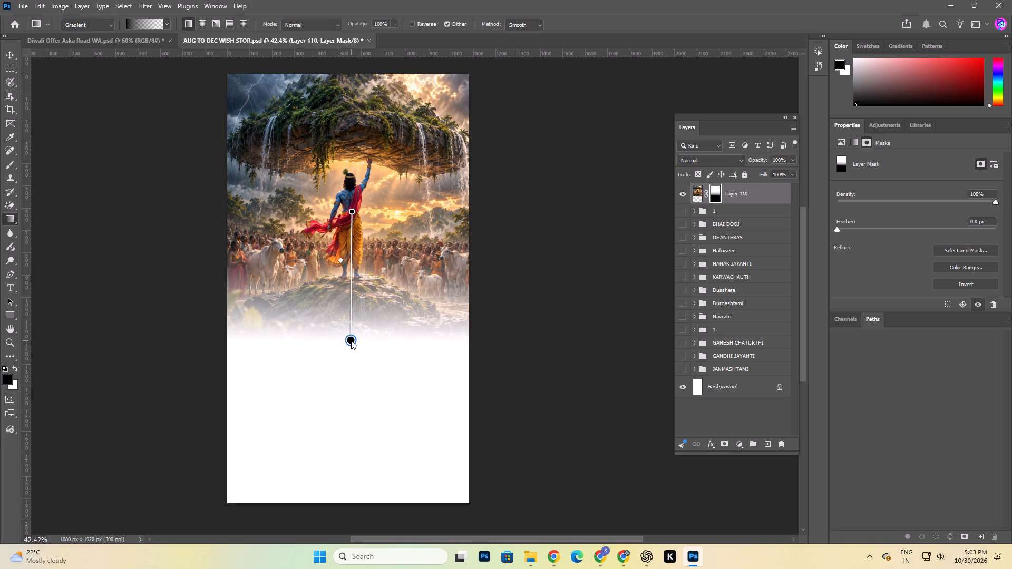
pyautogui.moveTo(351, 340); pyautogui.dragTo(351, 343)
pyautogui.moveTo(351, 343); pyautogui.dragTo(349, 351)
pyautogui.moveTo(352, 350); pyautogui.dragTo(353, 347)
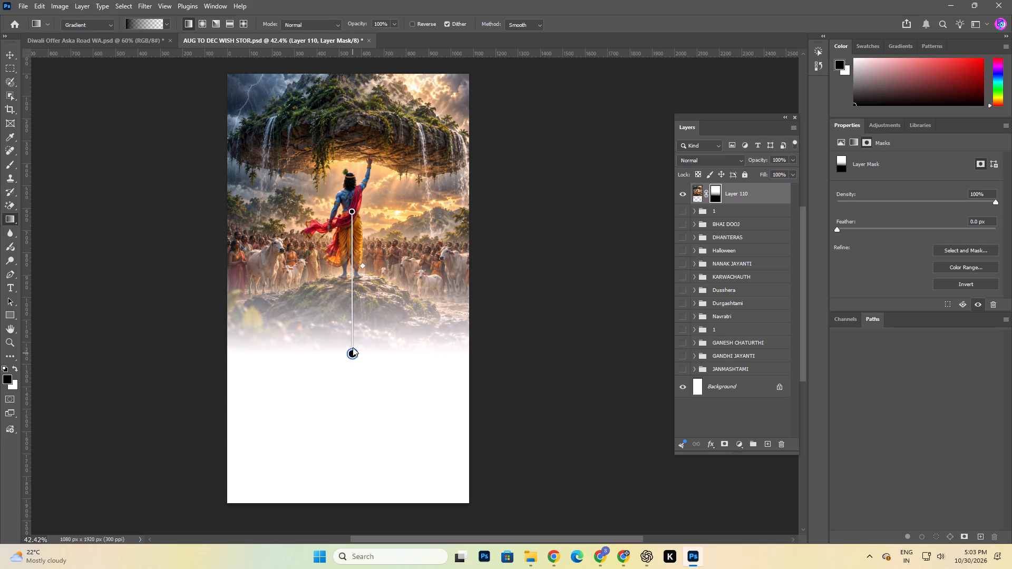
pyautogui.moveTo(353, 347); pyautogui.dragTo(351, 340)
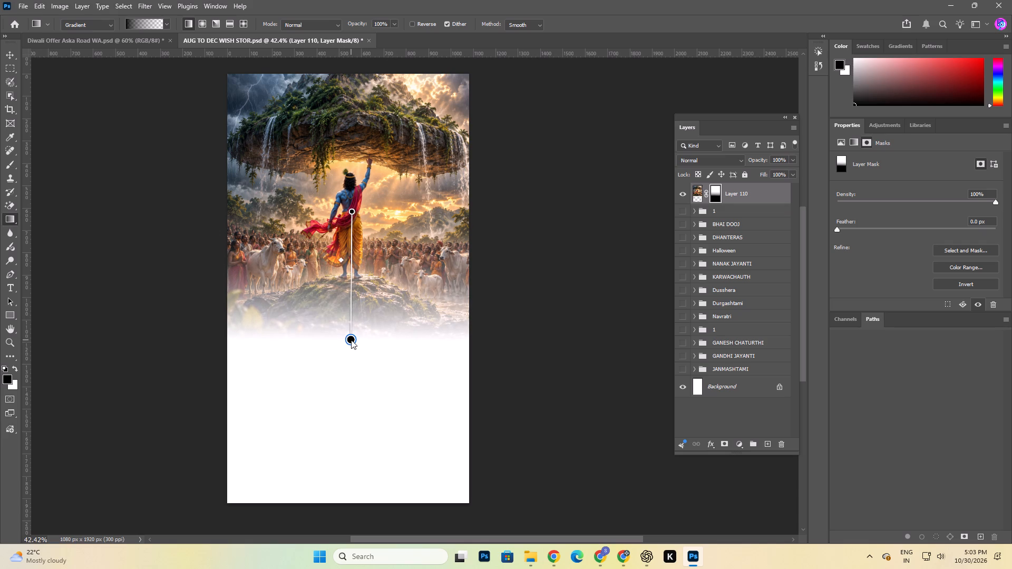
pyautogui.moveTo(351, 340); pyautogui.dragTo(351, 343)
pyautogui.click(351, 341)
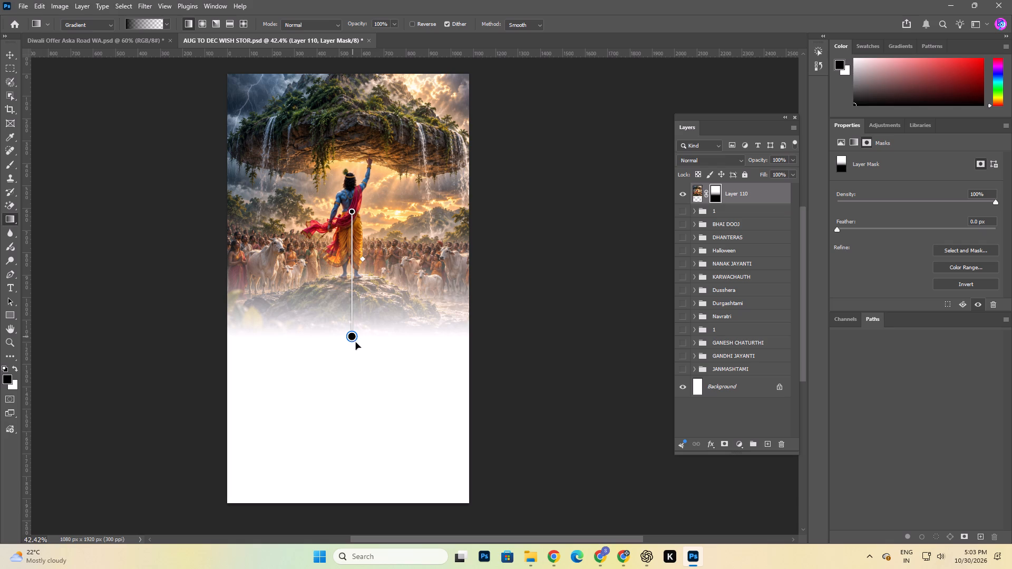
pyautogui.click(354, 336)
pyautogui.click(12, 52)
pyautogui.click(118, 169)
pyautogui.click(521, 227)
# Save the AUG TO DEC WISH STOR document.
pyautogui.press('space')
pyautogui.press('space')
pyautogui.press('space')
pyautogui.press('space')
pyautogui.press('space')
pyautogui.press('space')
pyautogui.press('space')
pyautogui.press('space')
pyautogui.press('space')
pyautogui.press('space')
pyautogui.press('space')
pyautogui.press('space')
pyautogui.press('space')
pyautogui.press('space')
pyautogui.press('space')
pyautogui.press('space')
pyautogui.press('space')
pyautogui.press('space')
pyautogui.press('space')
pyautogui.press('space')
pyautogui.moveTo(383, 189); pyautogui.dragTo(377, 198)
pyautogui.hotkey('ctrl', 's')
# Switch to the Chrome window showing the CradleeSoft Task Tracker.
pyautogui.click(561, 556)
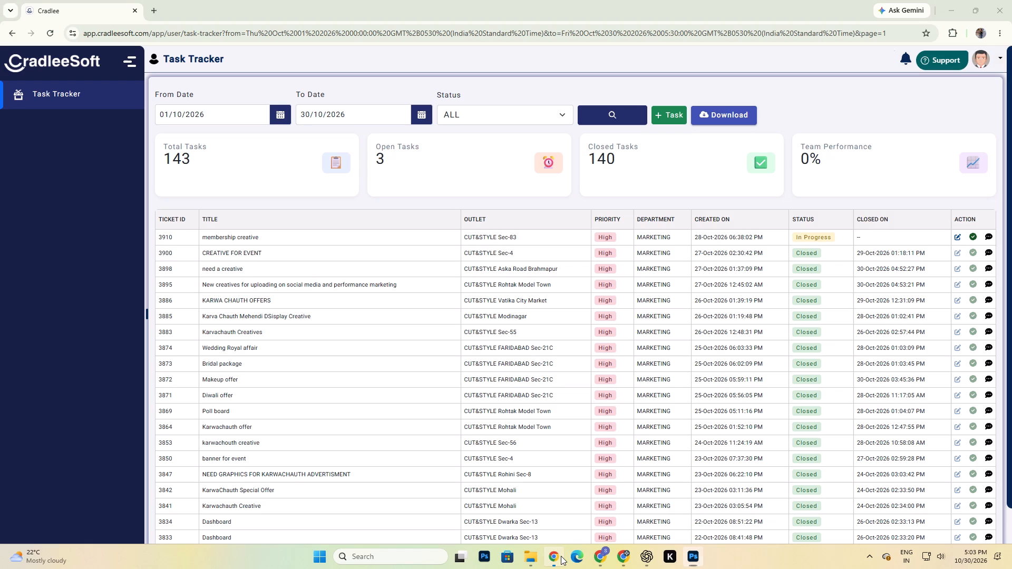